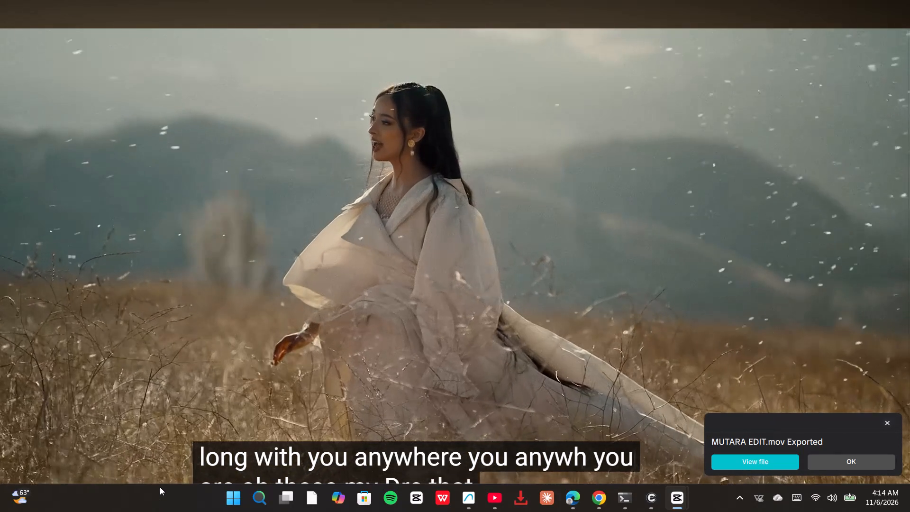
Switch to CapCut and open the folder holding the exported MUTARA EDIT.mov from its export notification.
{"action": "left_click", "coordinate": [329, 366]}
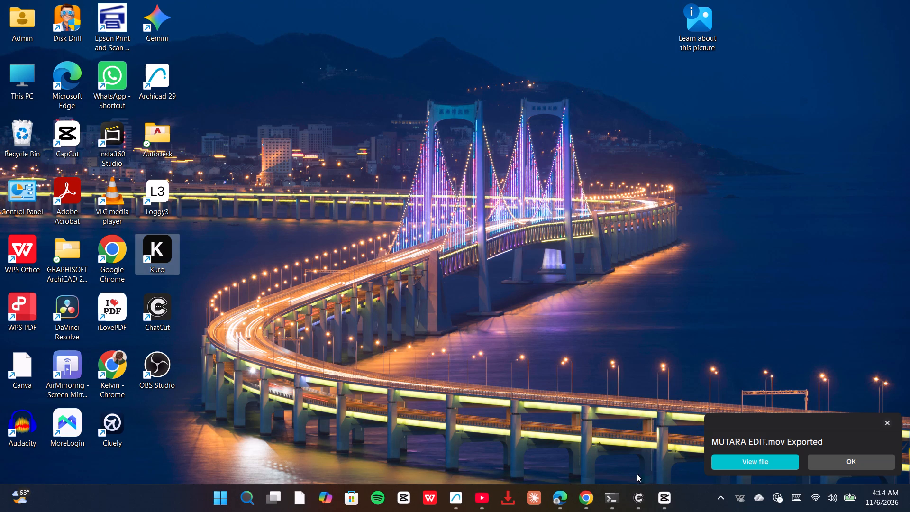
{"action": "left_click", "coordinate": [661, 503]}
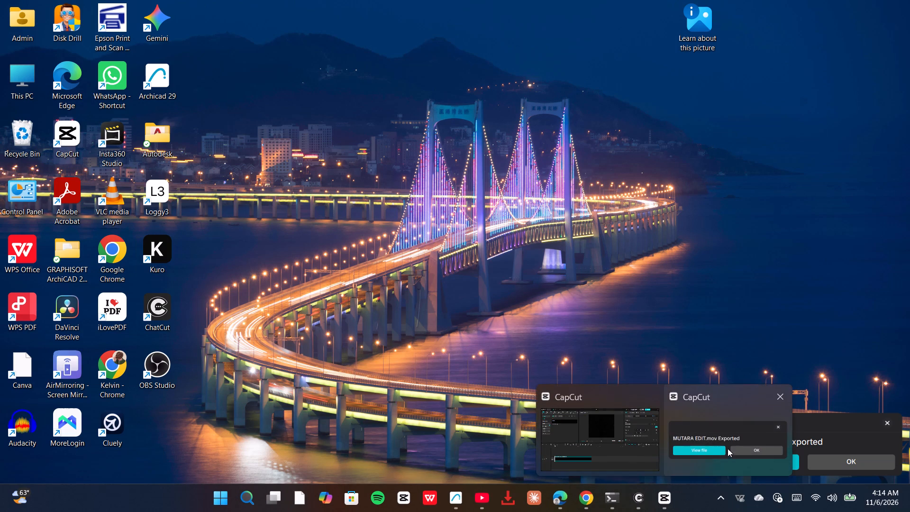
{"action": "left_click", "coordinate": [603, 441]}
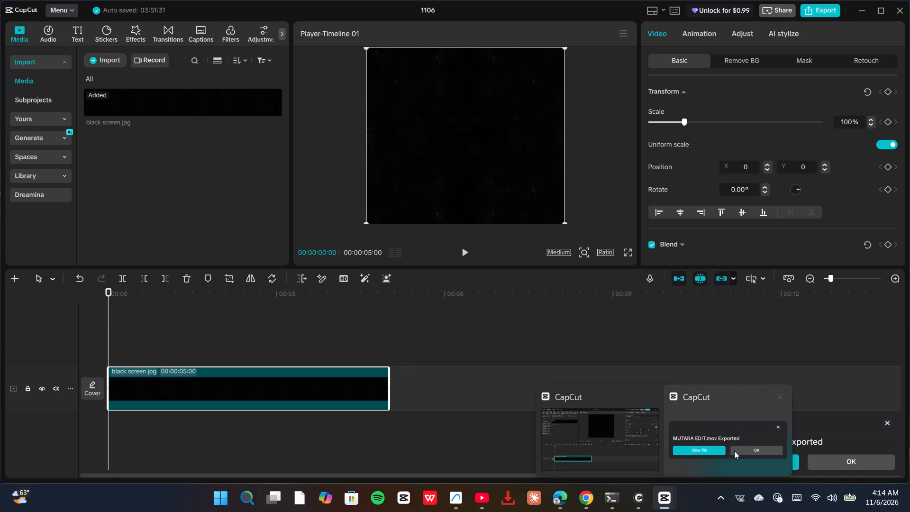
{"action": "left_click", "coordinate": [736, 428]}
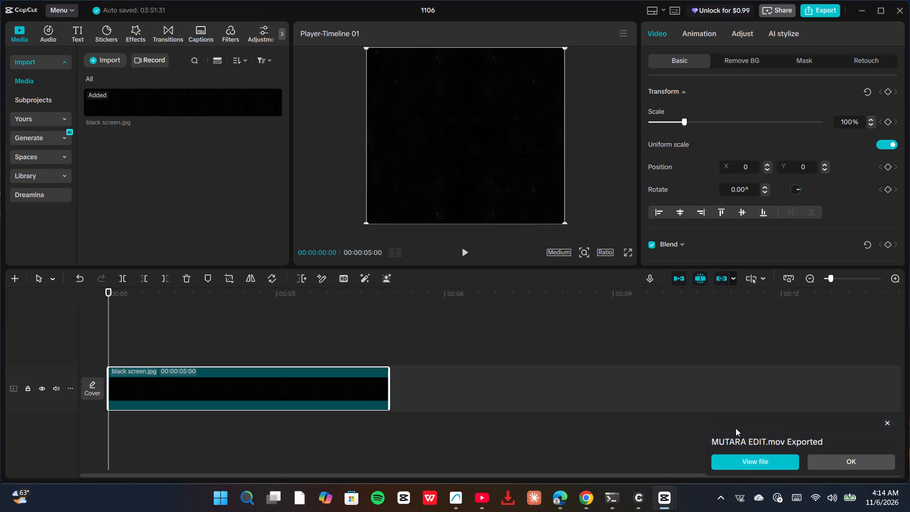
{"action": "left_click", "coordinate": [761, 462]}
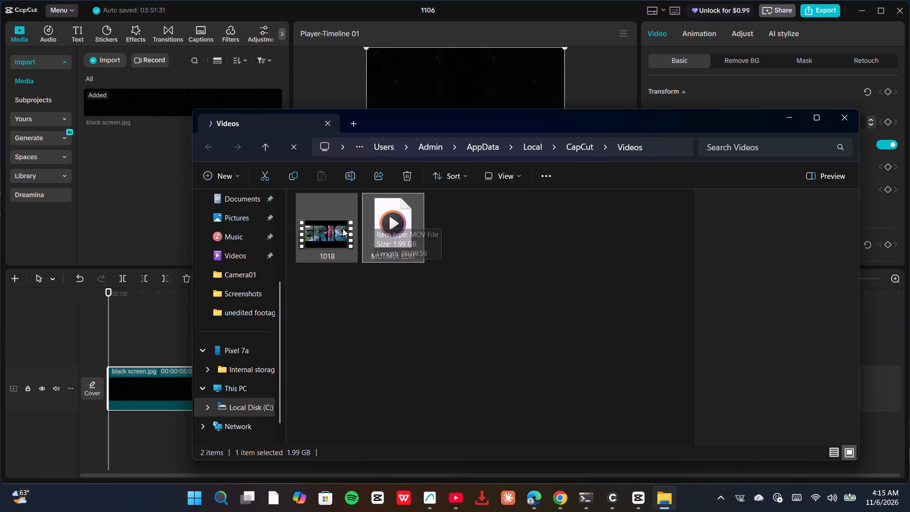
Open the 1018 video in the exports folder for playback and close the player.
{"action": "double_click", "coordinate": [316, 235]}
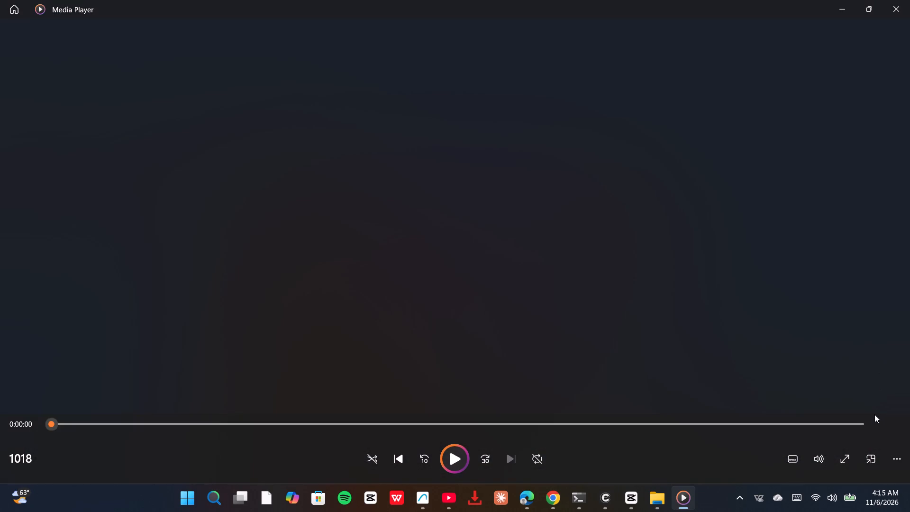
{"action": "left_click", "coordinate": [895, 7]}
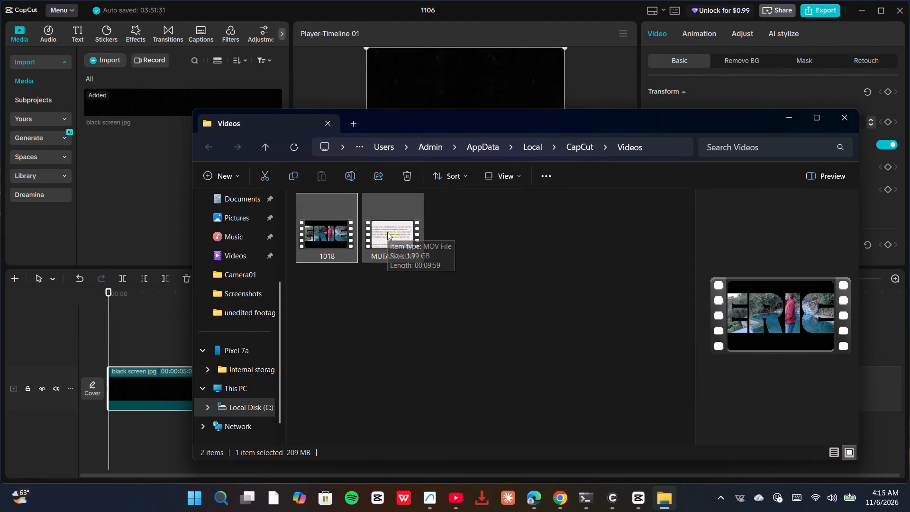
Browse the Videos library through Capcut Exports and CapCut Drafts and examine the contents of the 1106 folder.
{"action": "left_click", "coordinate": [243, 257]}
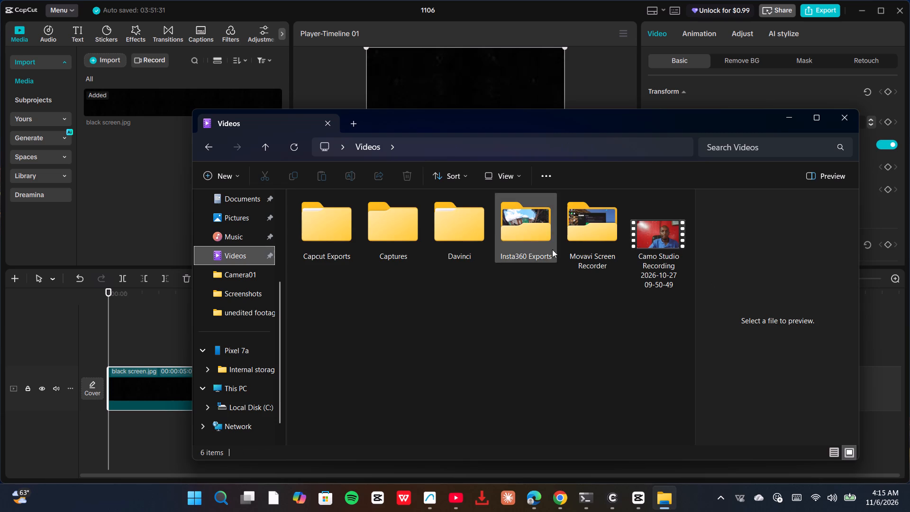
{"action": "double_click", "coordinate": [342, 236]}
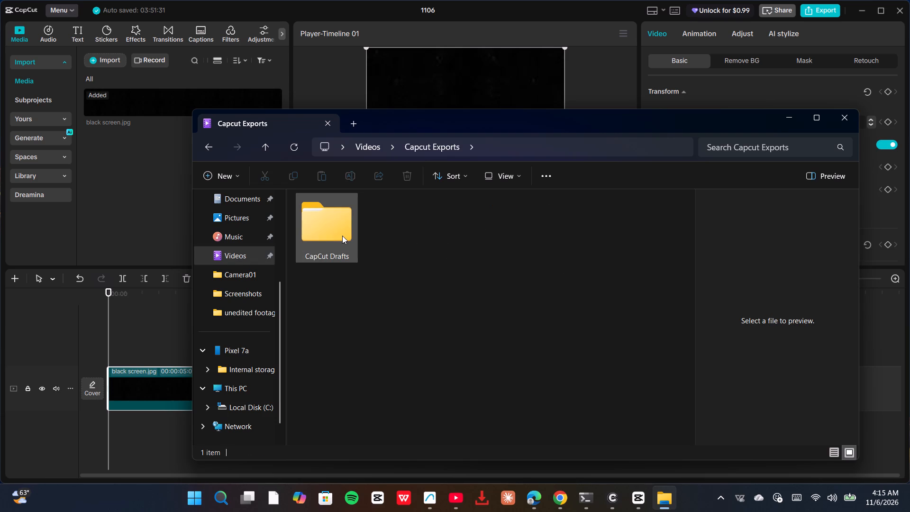
{"action": "double_click", "coordinate": [342, 236]}
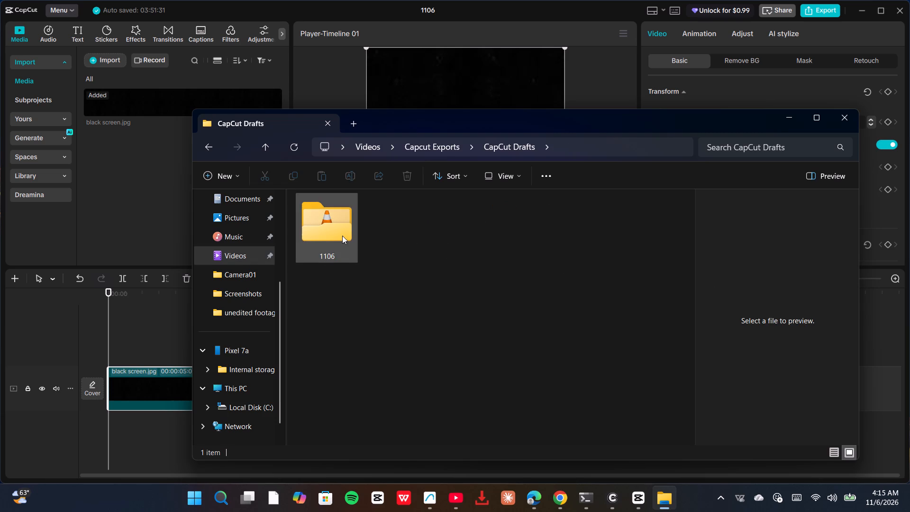
{"action": "double_click", "coordinate": [342, 236]}
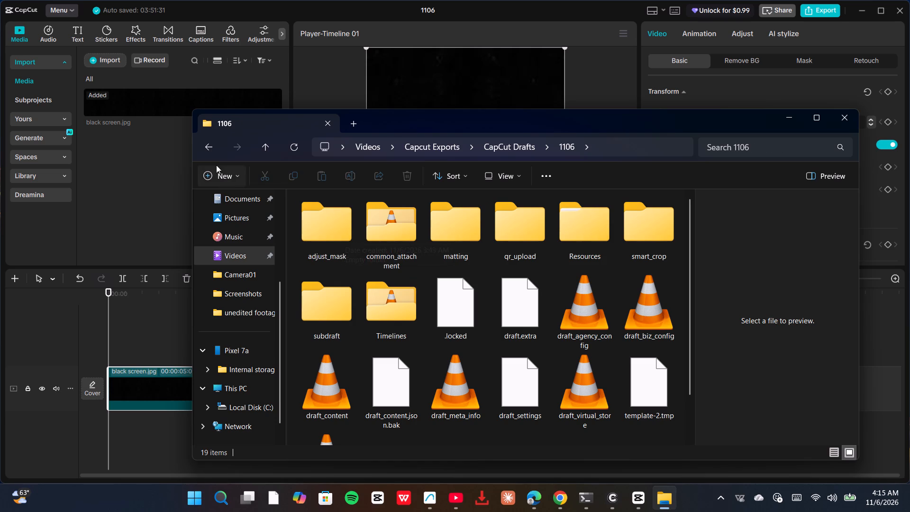
{"action": "left_click", "coordinate": [205, 144]}
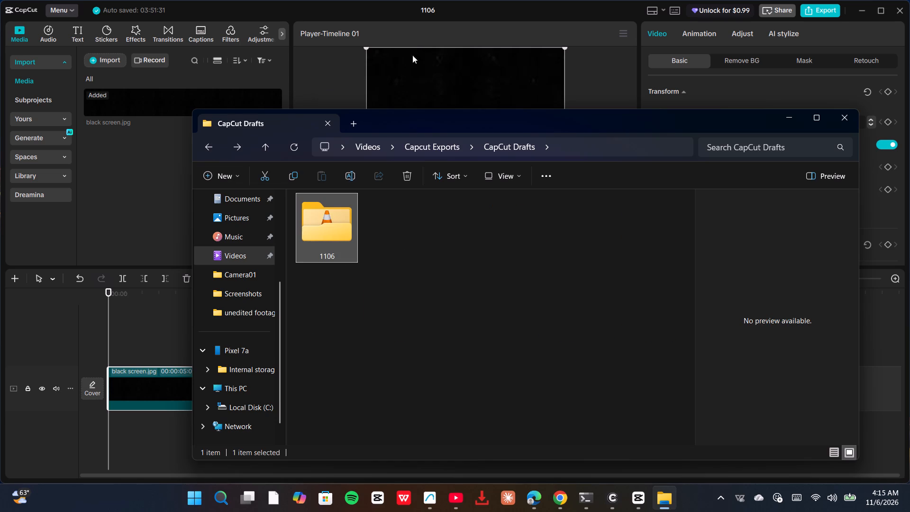
{"action": "double_click", "coordinate": [328, 232]}
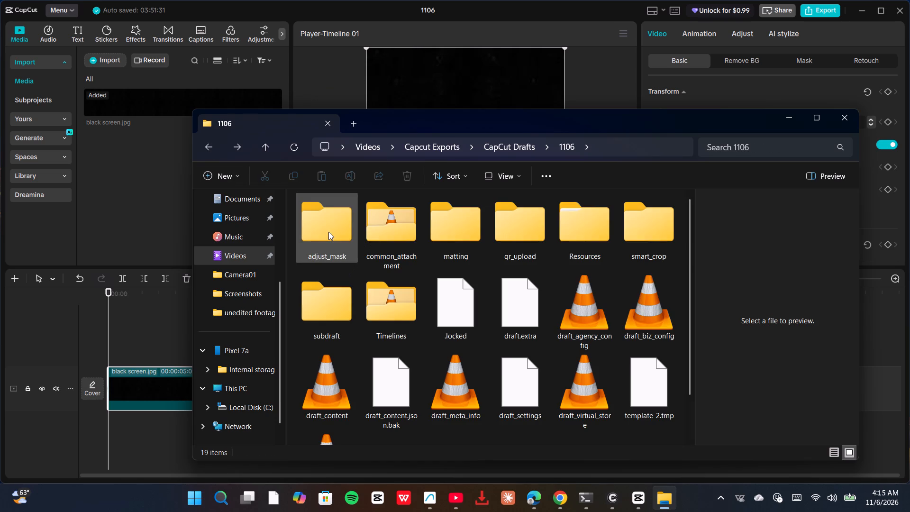
{"action": "scroll", "coordinate": [579, 349], "scroll_direction": "down", "scroll_amount": 4}
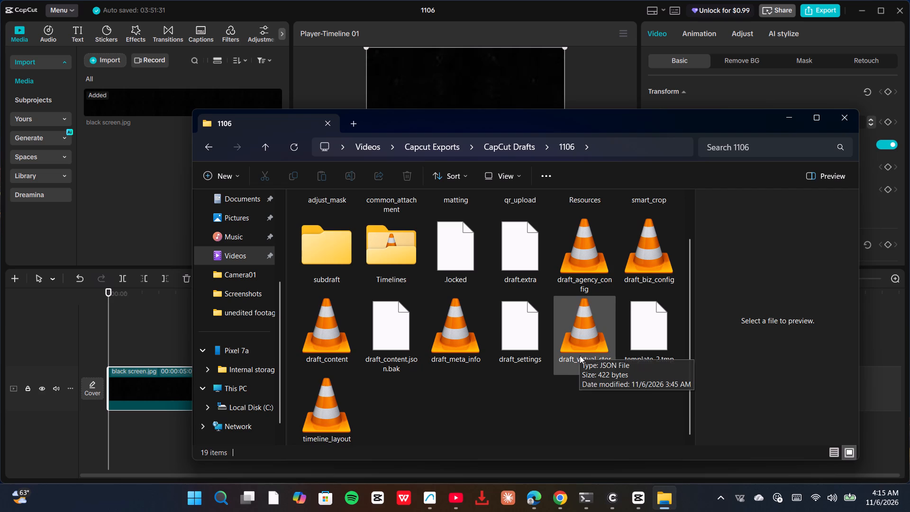
{"action": "scroll", "coordinate": [346, 294], "scroll_direction": "up", "scroll_amount": 3}
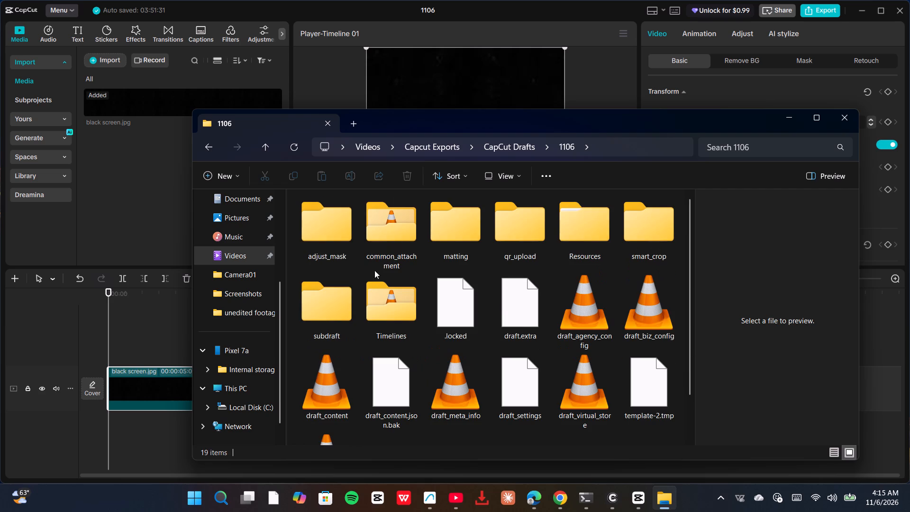
{"action": "left_click", "coordinate": [205, 144]}
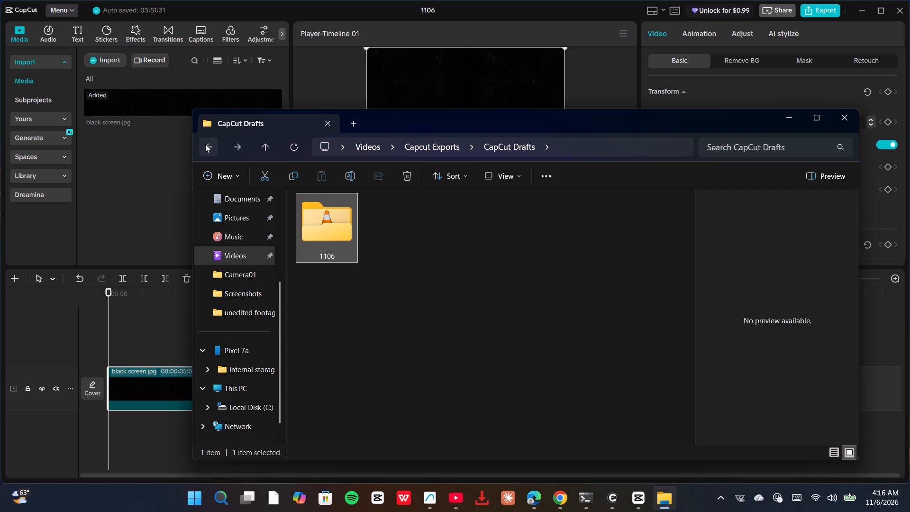
Check the export settings of project 1106 in CapCut without exporting it.
{"action": "left_click", "coordinate": [586, 62]}
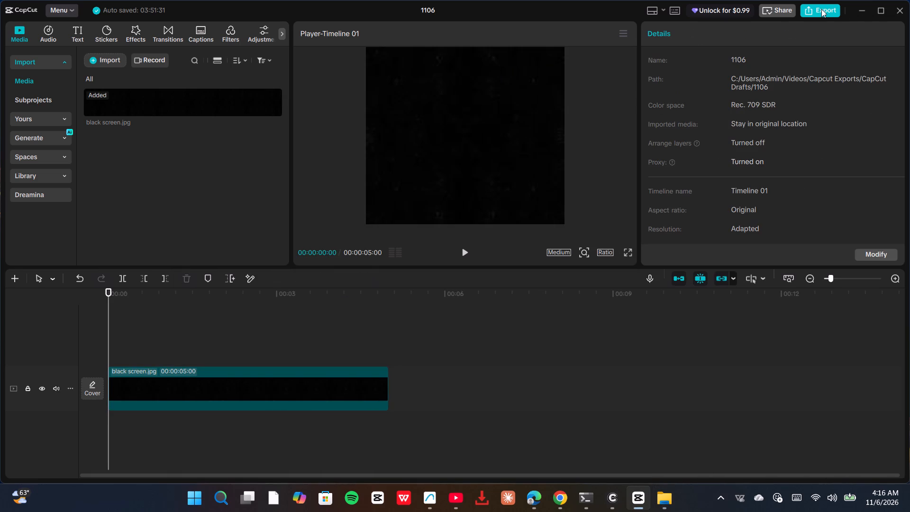
{"action": "left_click", "coordinate": [821, 9]}
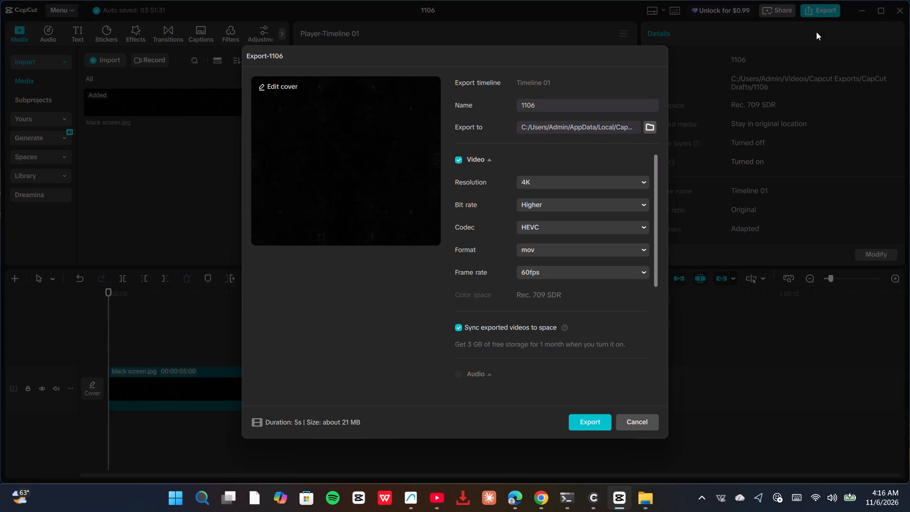
{"action": "left_click", "coordinate": [633, 420]}
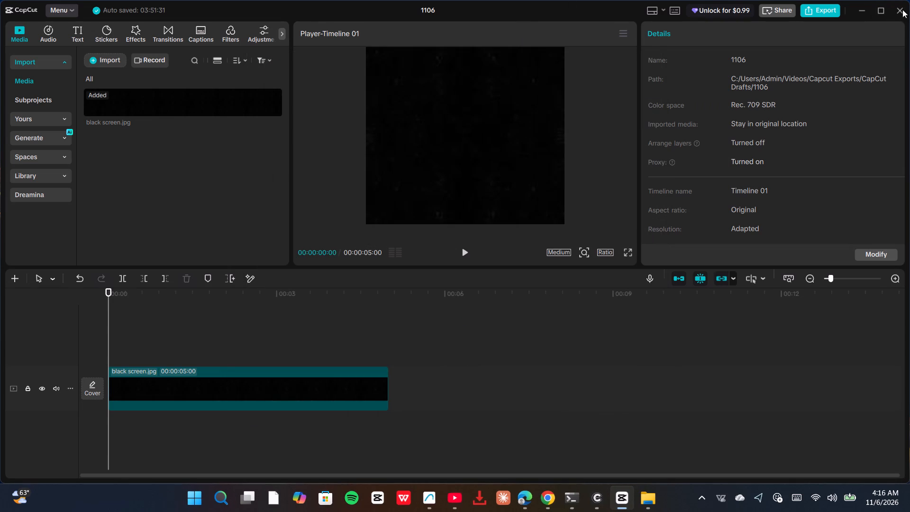
Close project 1106 and go to the Projects list on the CapCut home screen.
{"action": "left_click", "coordinate": [904, 13]}
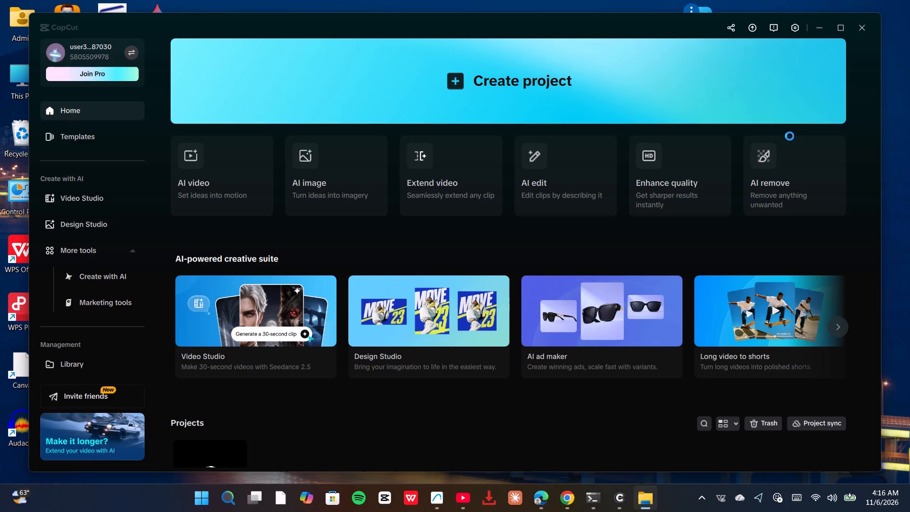
{"action": "scroll", "coordinate": [269, 335], "scroll_direction": "down", "scroll_amount": 2}
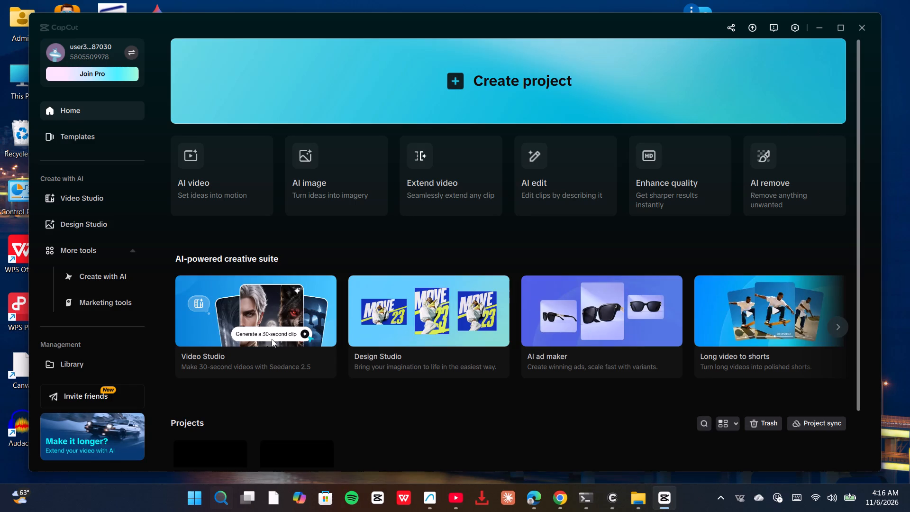
{"action": "scroll", "coordinate": [272, 339], "scroll_direction": "down", "scroll_amount": 1}
{"action": "scroll", "coordinate": [405, 426], "scroll_direction": "down", "scroll_amount": 2}
{"action": "scroll", "coordinate": [359, 417], "scroll_direction": "down", "scroll_amount": 3}
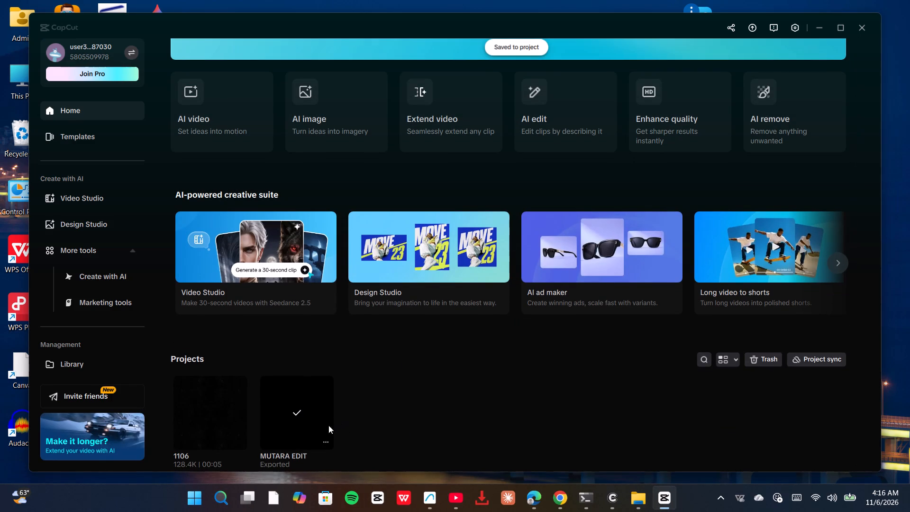
Switch to File Explorer and go back to the CapCut Videos folder containing 1018 and MUTARA EDIT.
{"action": "left_click", "coordinate": [636, 499]}
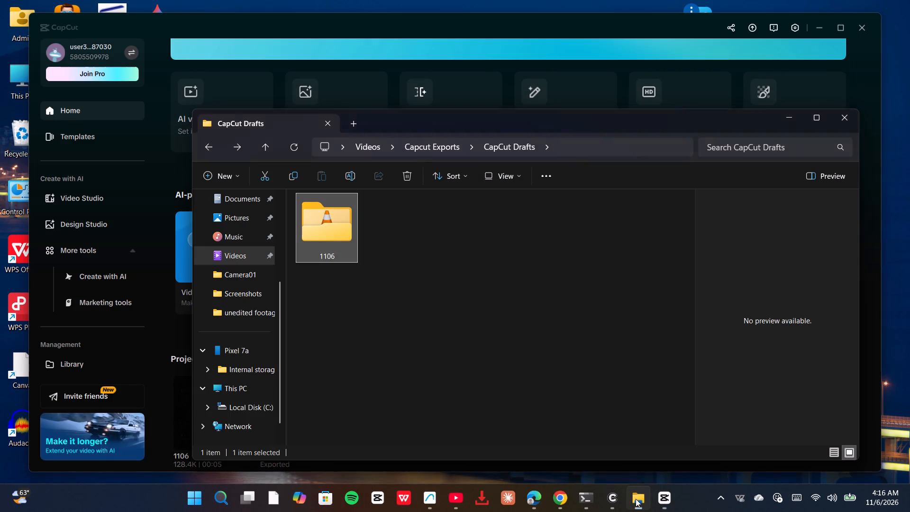
{"action": "left_click", "coordinate": [211, 150]}
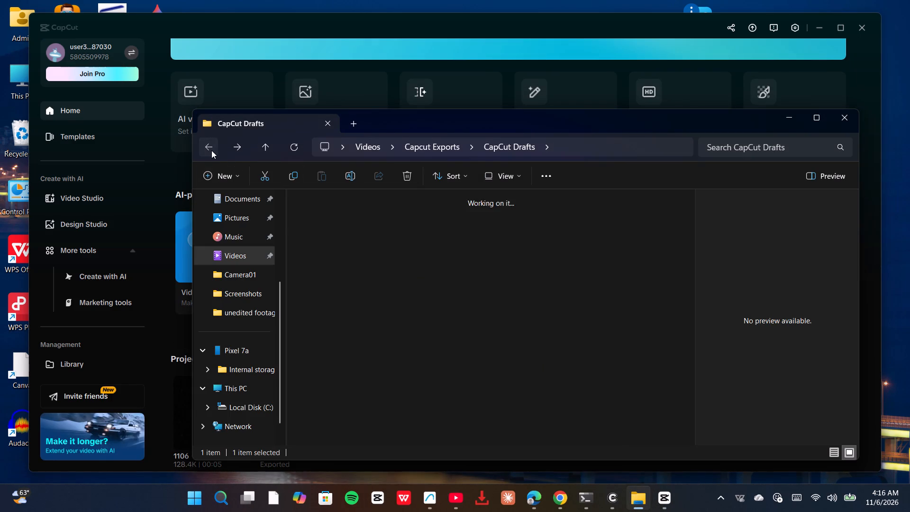
{"action": "left_click", "coordinate": [211, 150]}
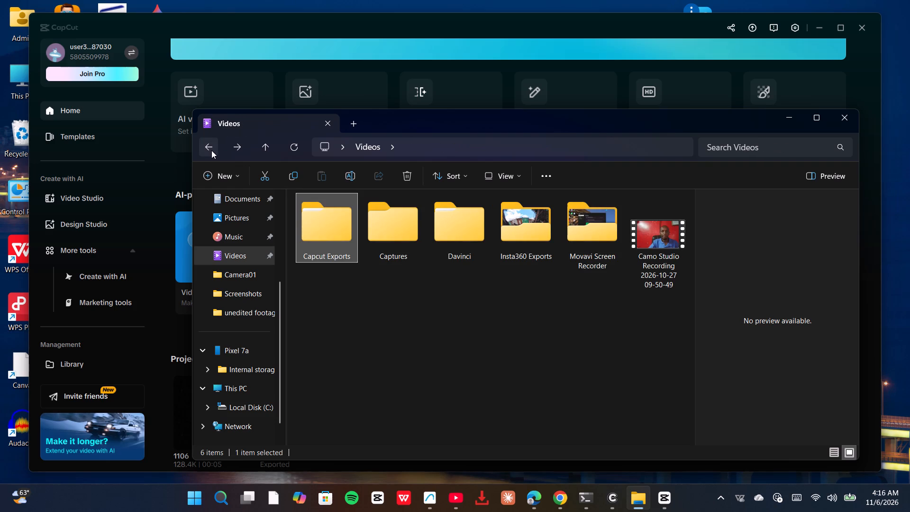
{"action": "left_click", "coordinate": [211, 150]}
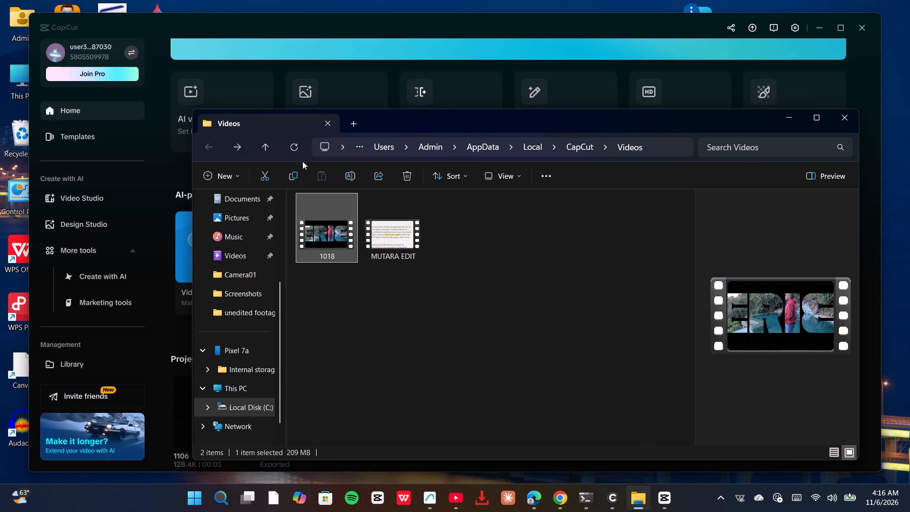
Open the finished export of MUTARA EDIT from CapCut's Projects list, then close its sharing window and dismiss the feedback request.
{"action": "left_click", "coordinate": [157, 172]}
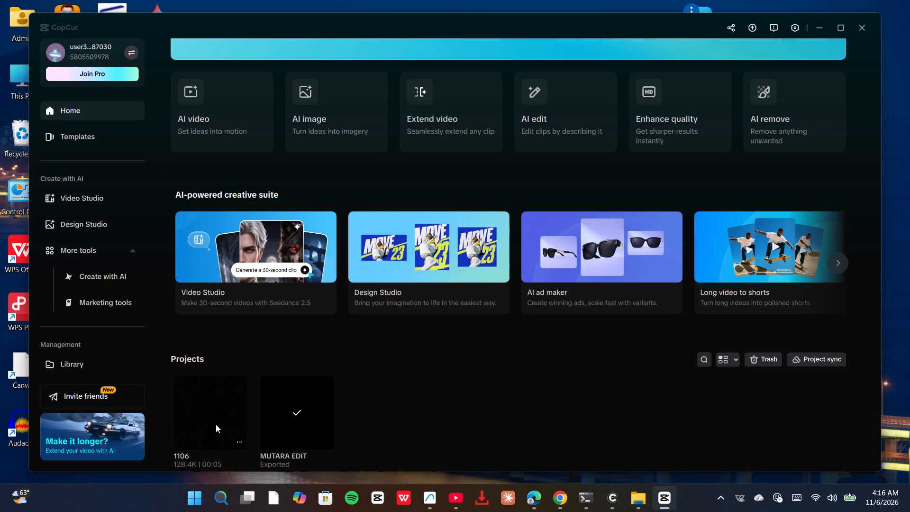
{"action": "scroll", "coordinate": [306, 414], "scroll_direction": "down", "scroll_amount": 2}
{"action": "left_click", "coordinate": [288, 426]}
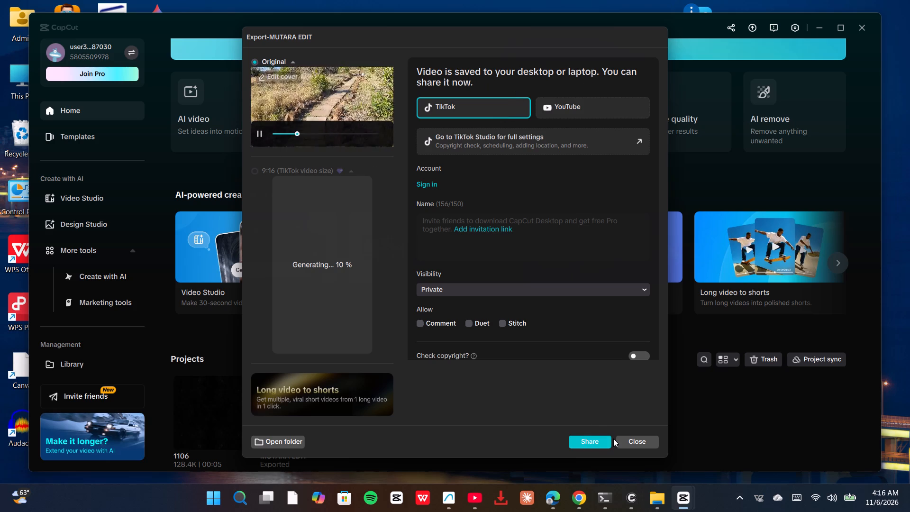
{"action": "left_click", "coordinate": [627, 442]}
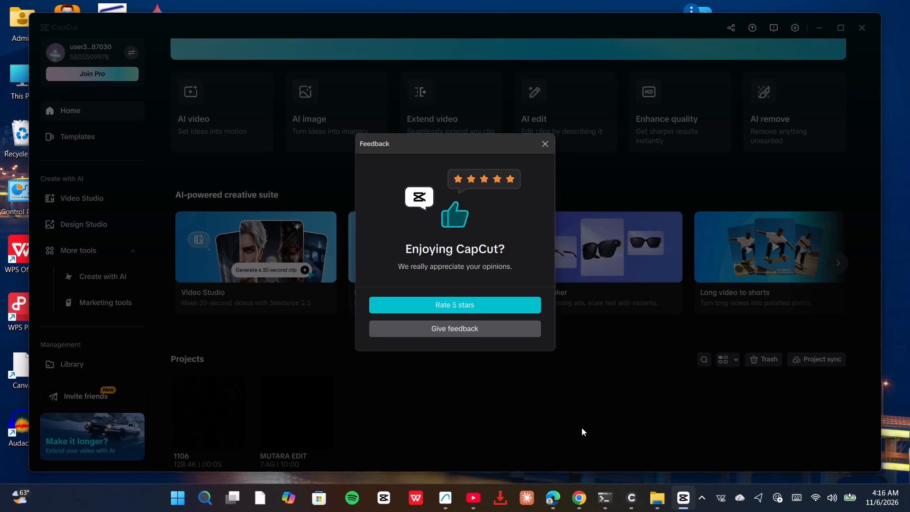
{"action": "left_click", "coordinate": [544, 144]}
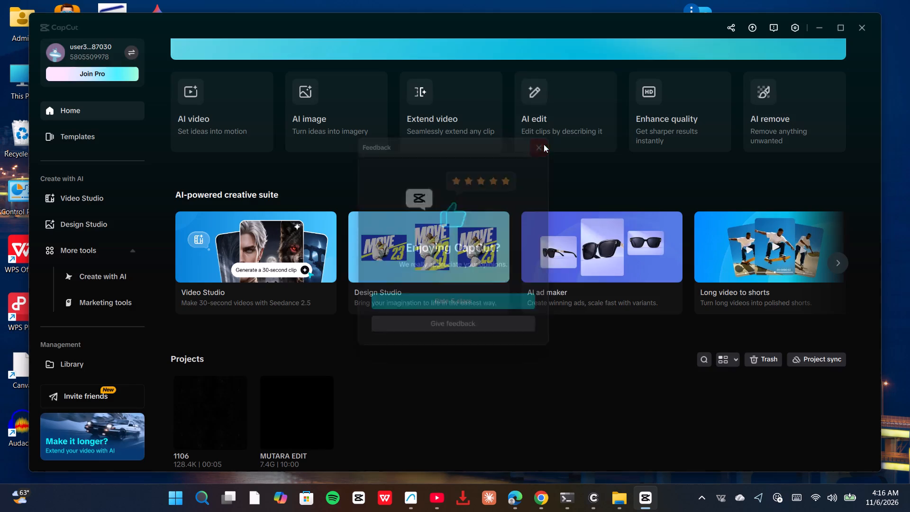
Open the MUTARA EDIT project from the Projects list in CapCut, skipping the relinking of missing media.
{"action": "left_click", "coordinate": [325, 440]}
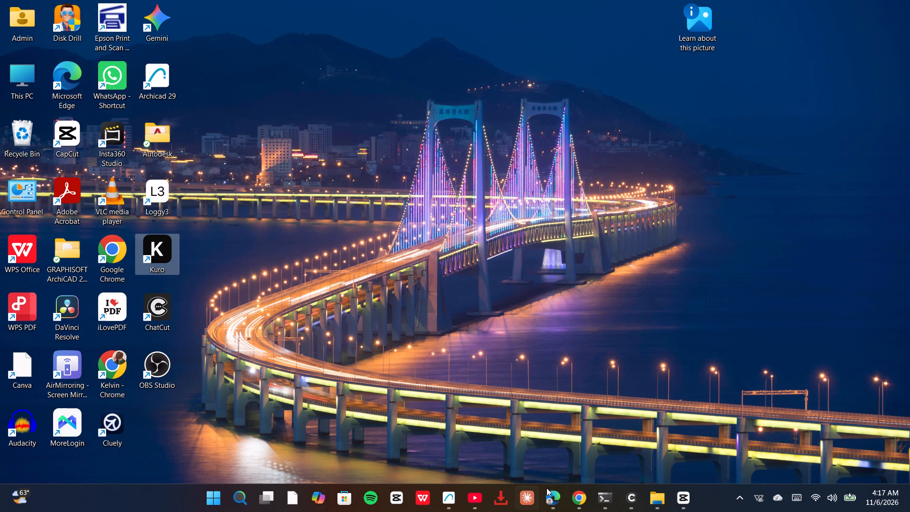
{"action": "left_click", "coordinate": [679, 501]}
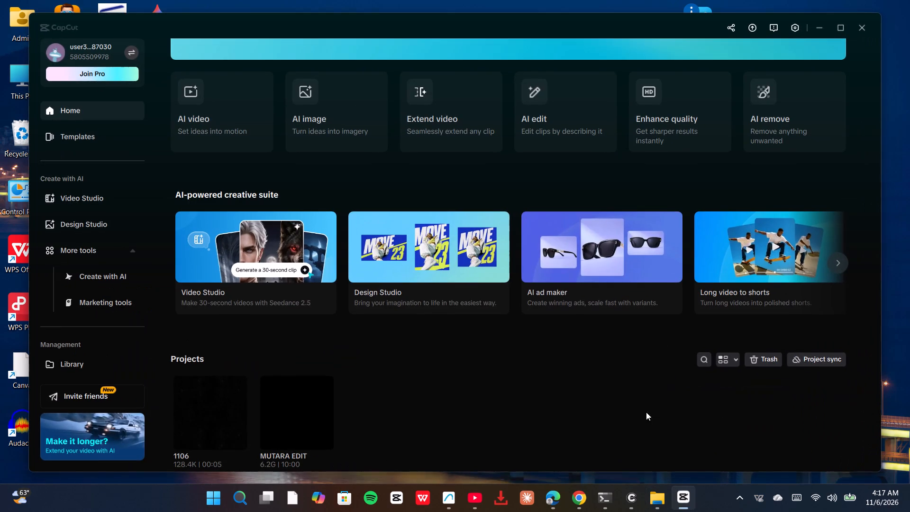
{"action": "double_click", "coordinate": [299, 433]}
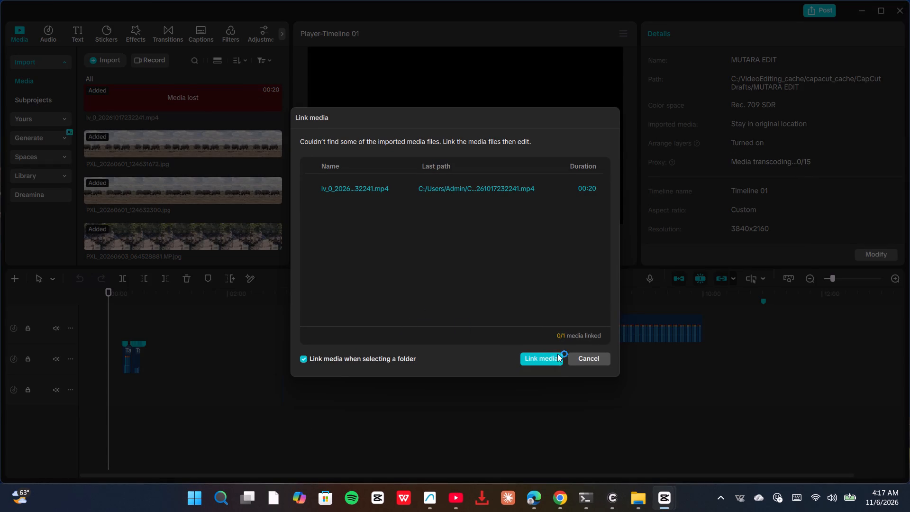
{"action": "left_click", "coordinate": [581, 356]}
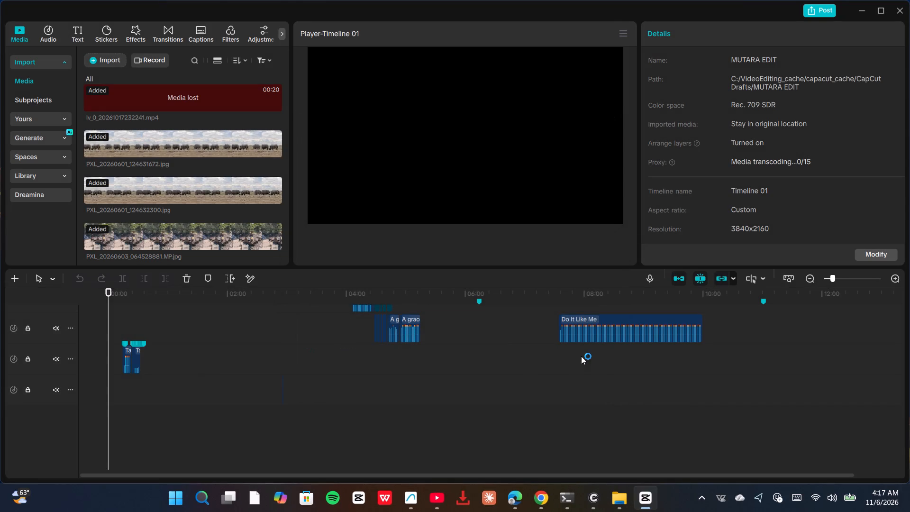
Add the 1018 video from the CapCut Videos folder to the start of the timeline, on the track above the missing-media clip.
{"action": "scroll", "coordinate": [337, 381], "scroll_direction": "up", "scroll_amount": 3}
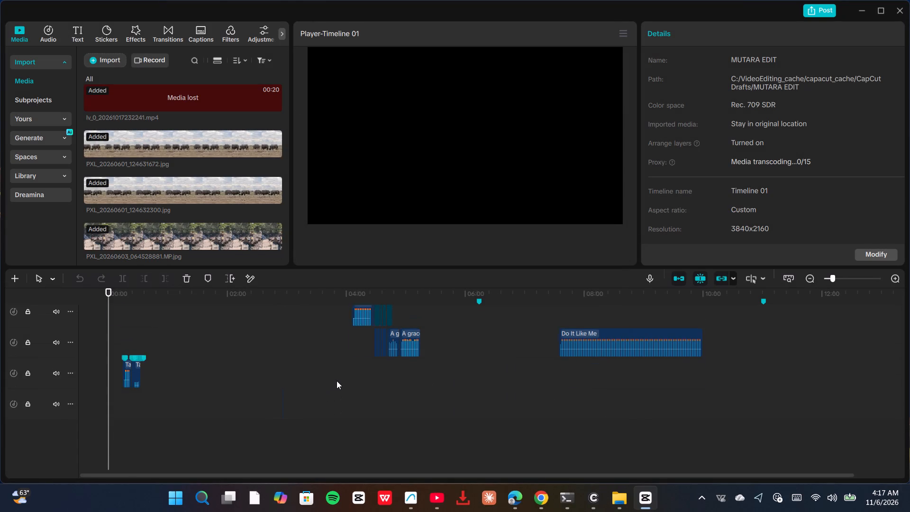
{"action": "scroll", "coordinate": [337, 381], "scroll_direction": "up", "scroll_amount": 9}
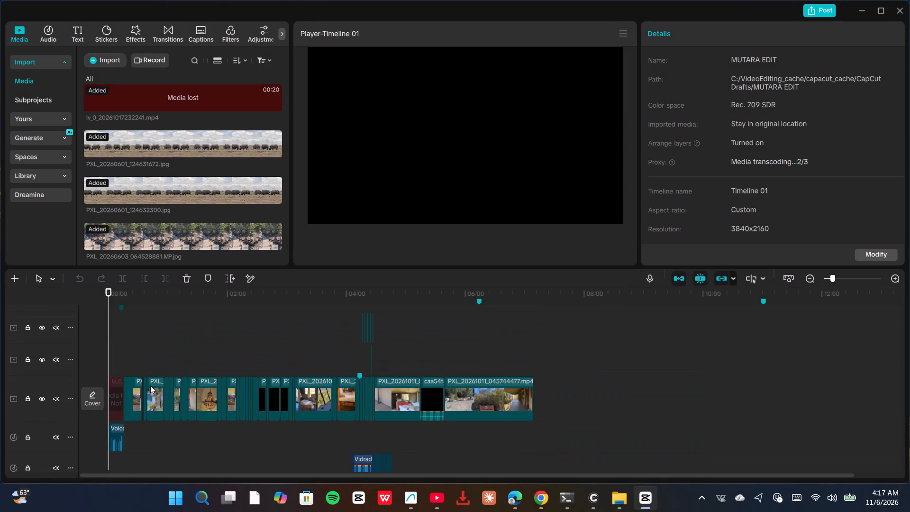
{"action": "left_click", "coordinate": [618, 501]}
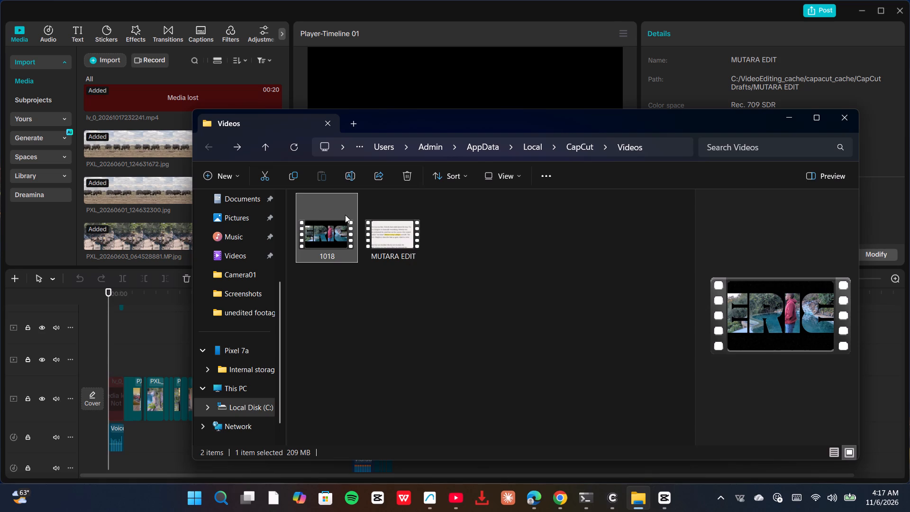
{"action": "left_click_drag", "start_coordinate": [331, 232], "coordinate": [141, 273]}
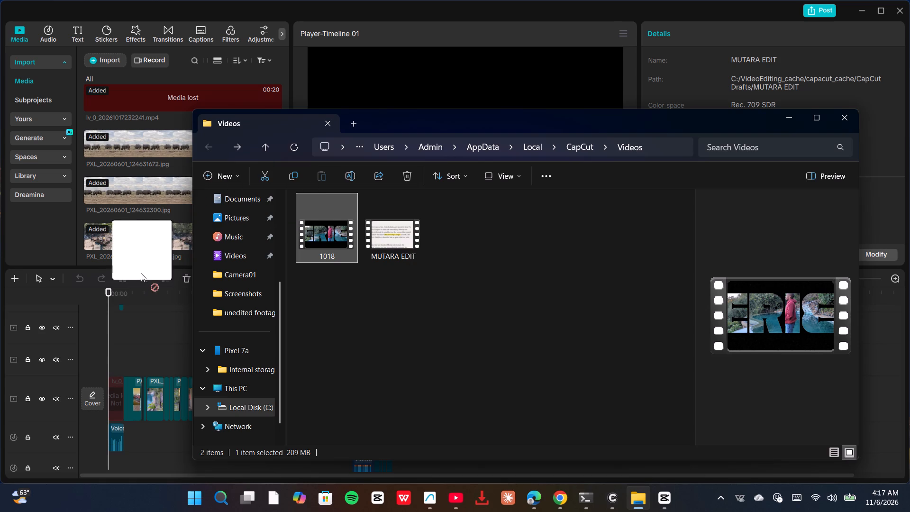
{"action": "left_click_drag", "start_coordinate": [141, 273], "coordinate": [107, 248]}
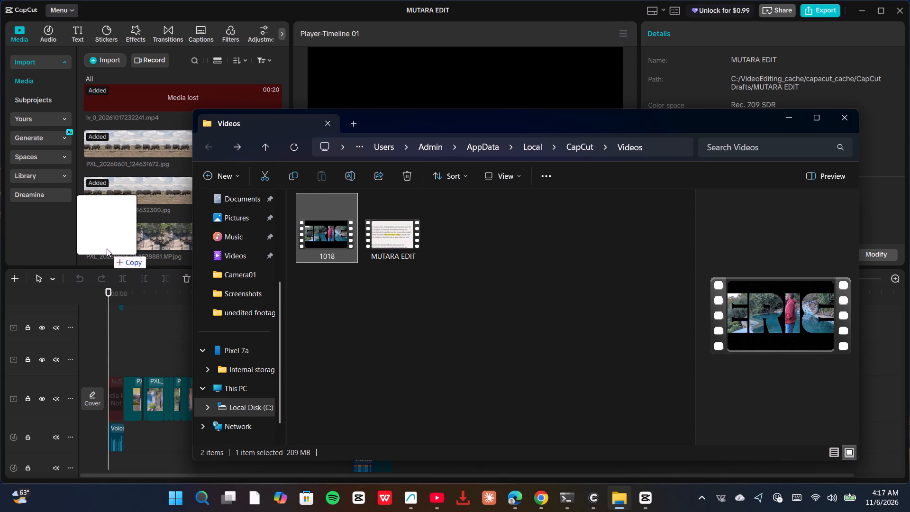
{"action": "left_click_drag", "start_coordinate": [107, 248], "coordinate": [417, 453]}
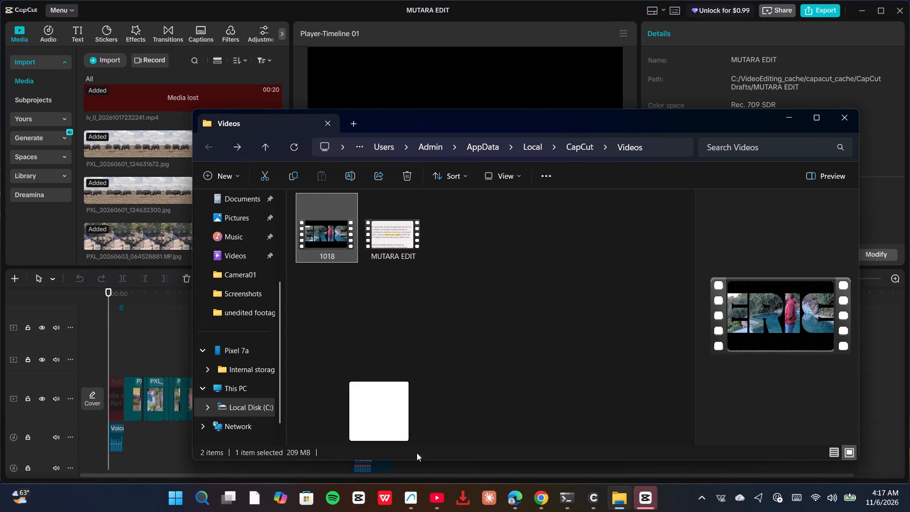
{"action": "left_click_drag", "start_coordinate": [417, 453], "coordinate": [512, 398]}
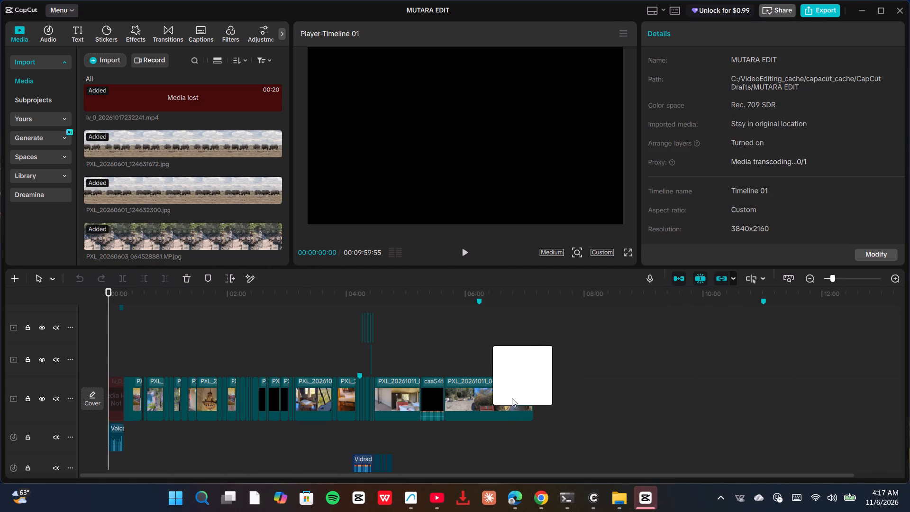
{"action": "left_click_drag", "start_coordinate": [512, 398], "coordinate": [593, 419]}
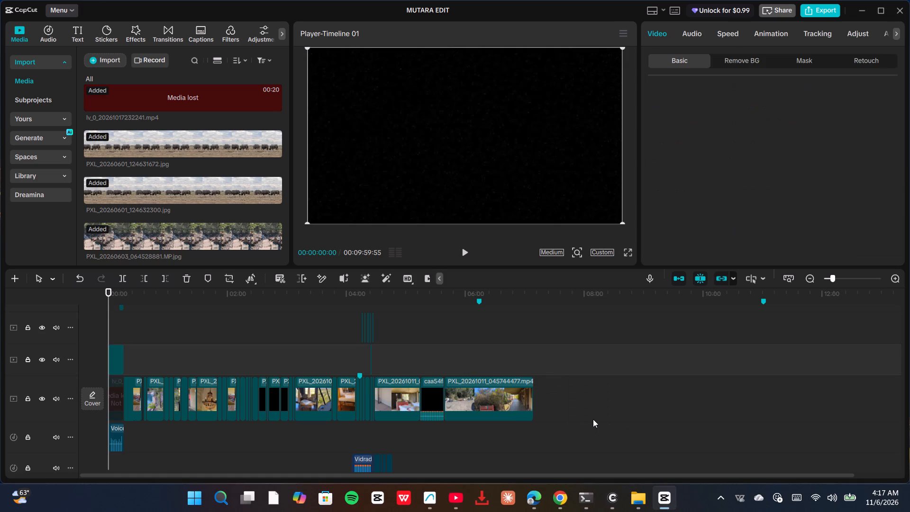
Play the opening of the timeline to check the added 1018 clip, then return the playhead to about 6 seconds.
{"action": "left_click", "coordinate": [467, 252]}
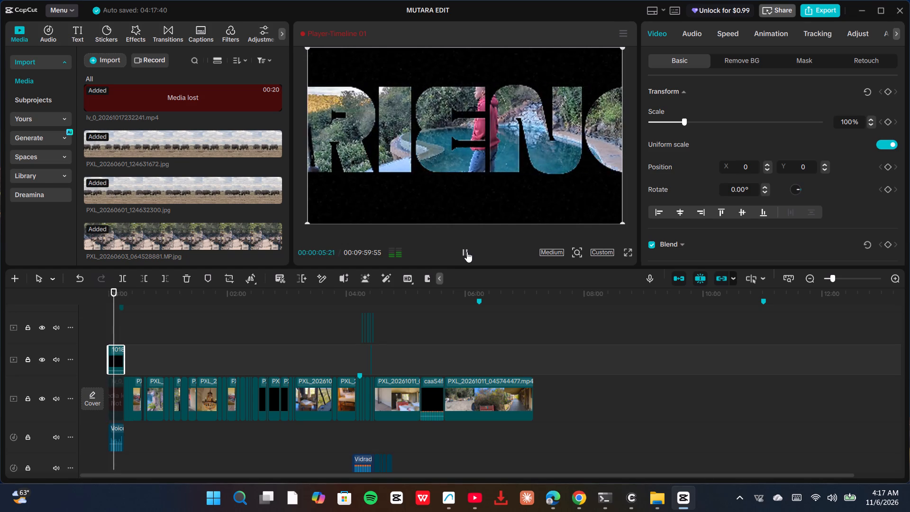
{"action": "scroll", "coordinate": [173, 348], "scroll_direction": "up", "scroll_amount": 2}
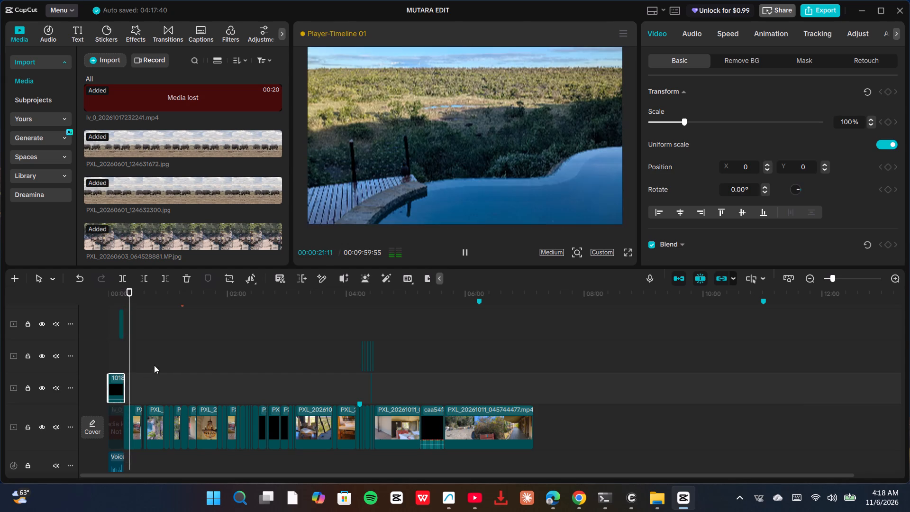
{"action": "left_click", "coordinate": [115, 352]}
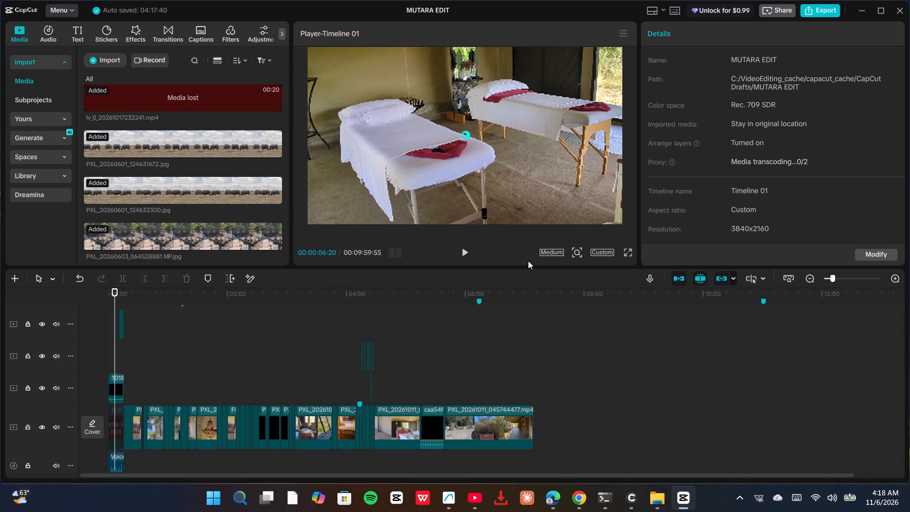
Set the preview playback quality to Low and resume playing the opening.
{"action": "left_click", "coordinate": [555, 250]}
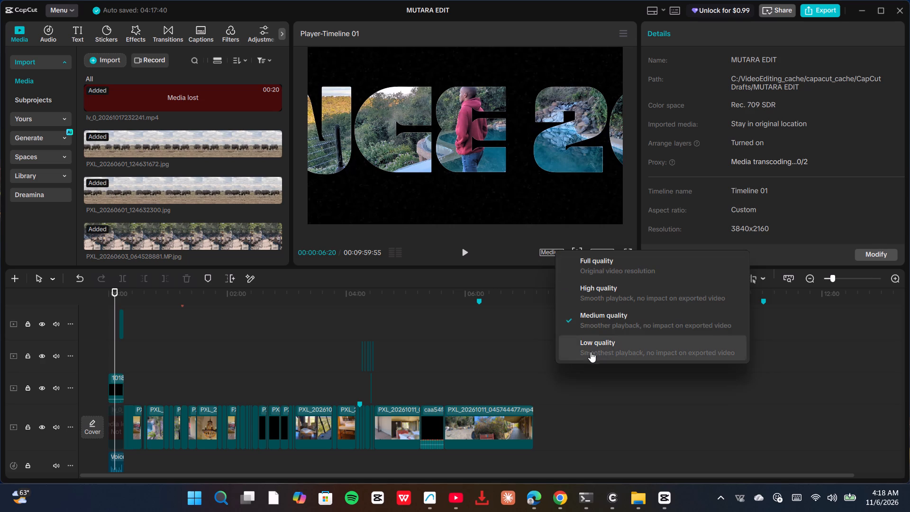
{"action": "left_click", "coordinate": [591, 351]}
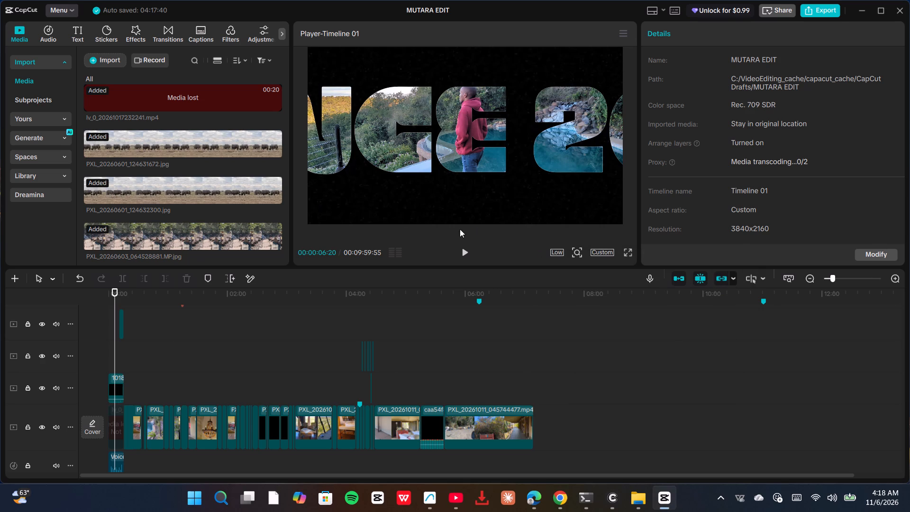
{"action": "left_click", "coordinate": [468, 251]}
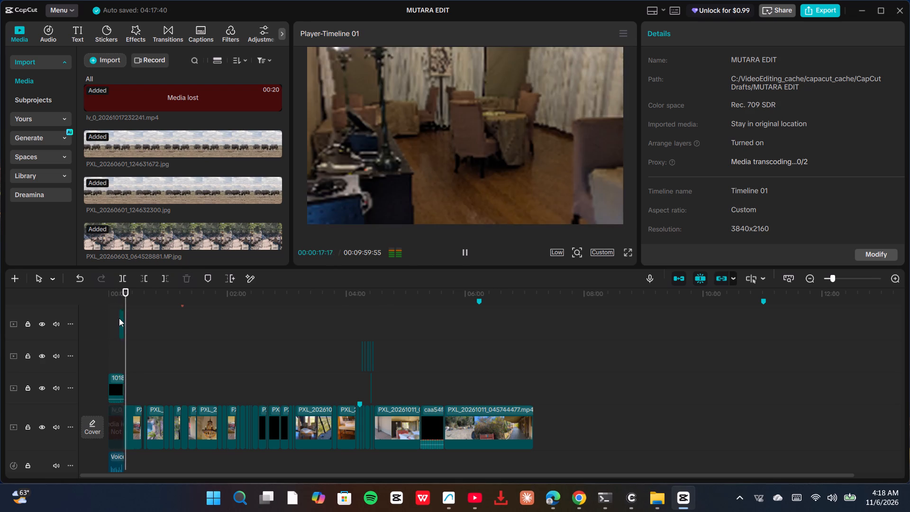
Trim the start of the short clip on the track above 1018, leaving only a sliver at about 15 seconds.
{"action": "left_click", "coordinate": [119, 318]}
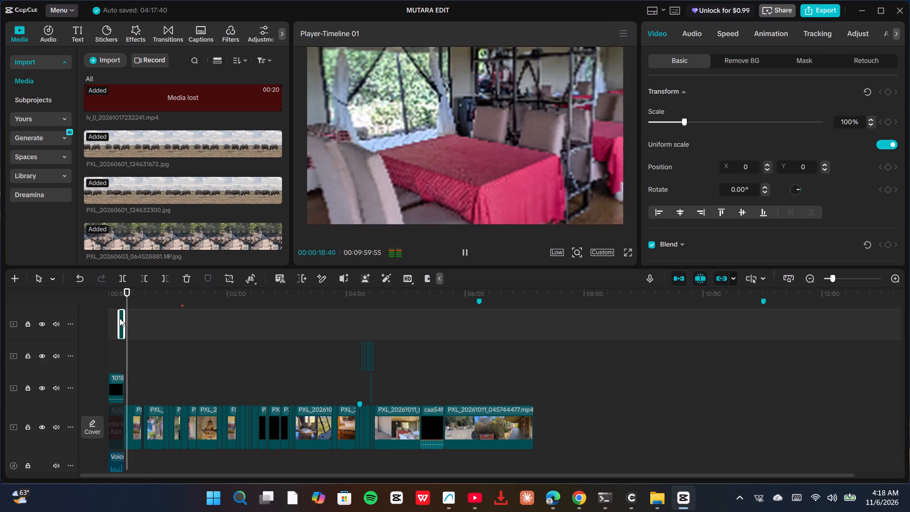
{"action": "left_click_drag", "start_coordinate": [120, 328], "coordinate": [191, 347]}
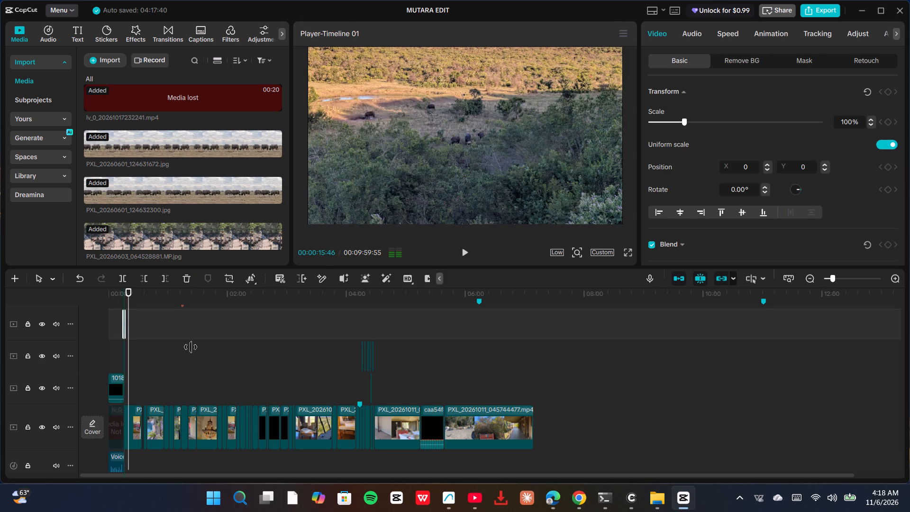
{"action": "left_click_drag", "start_coordinate": [191, 347], "coordinate": [546, 427]}
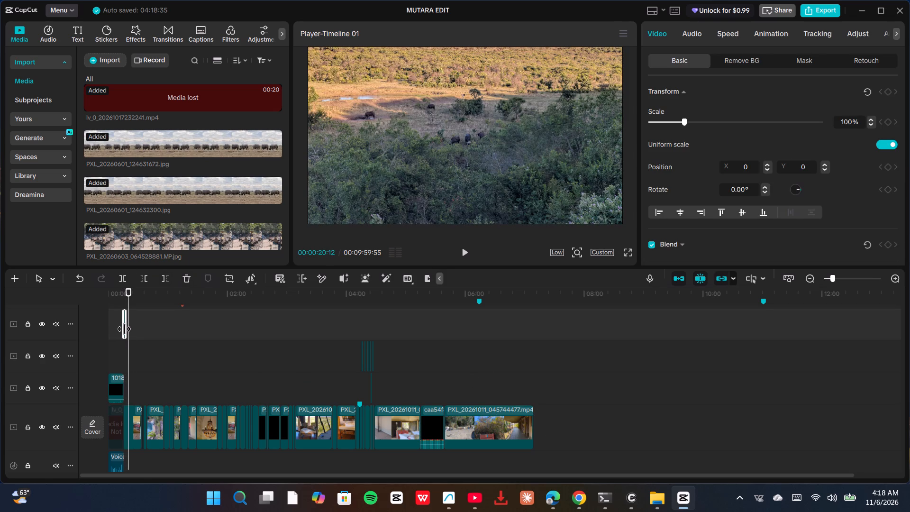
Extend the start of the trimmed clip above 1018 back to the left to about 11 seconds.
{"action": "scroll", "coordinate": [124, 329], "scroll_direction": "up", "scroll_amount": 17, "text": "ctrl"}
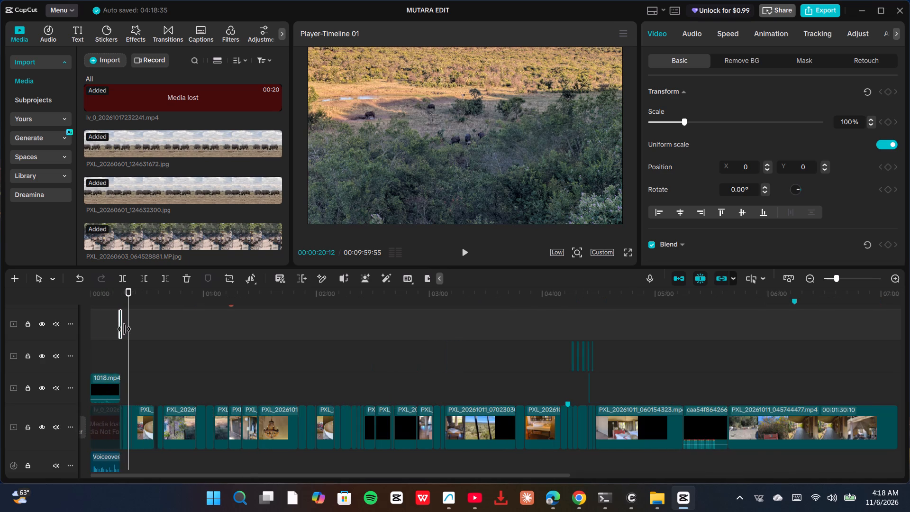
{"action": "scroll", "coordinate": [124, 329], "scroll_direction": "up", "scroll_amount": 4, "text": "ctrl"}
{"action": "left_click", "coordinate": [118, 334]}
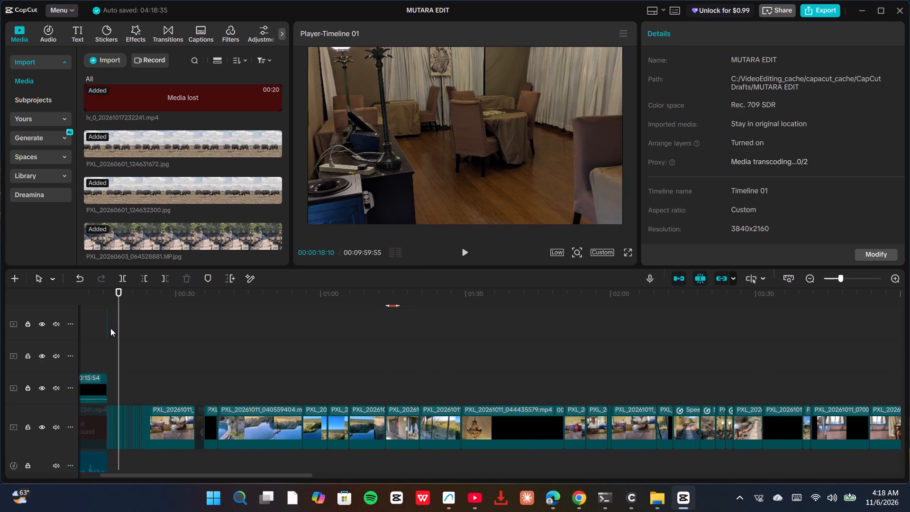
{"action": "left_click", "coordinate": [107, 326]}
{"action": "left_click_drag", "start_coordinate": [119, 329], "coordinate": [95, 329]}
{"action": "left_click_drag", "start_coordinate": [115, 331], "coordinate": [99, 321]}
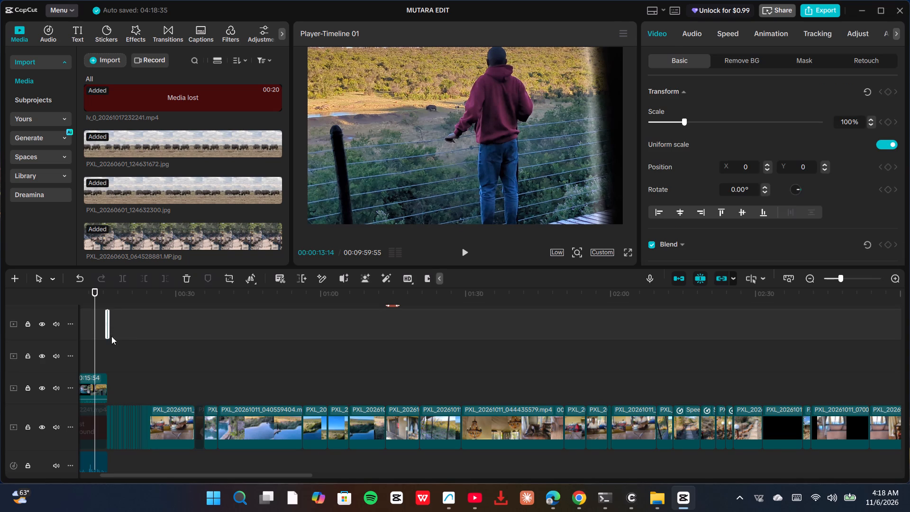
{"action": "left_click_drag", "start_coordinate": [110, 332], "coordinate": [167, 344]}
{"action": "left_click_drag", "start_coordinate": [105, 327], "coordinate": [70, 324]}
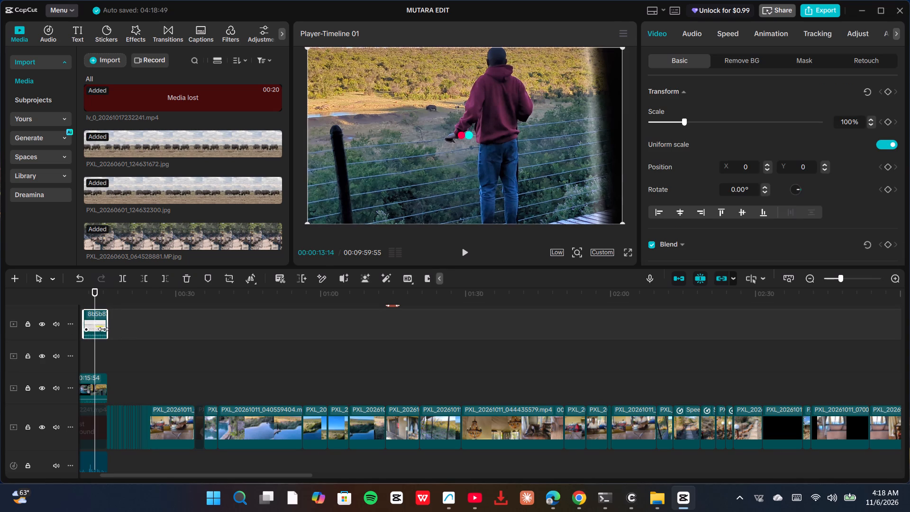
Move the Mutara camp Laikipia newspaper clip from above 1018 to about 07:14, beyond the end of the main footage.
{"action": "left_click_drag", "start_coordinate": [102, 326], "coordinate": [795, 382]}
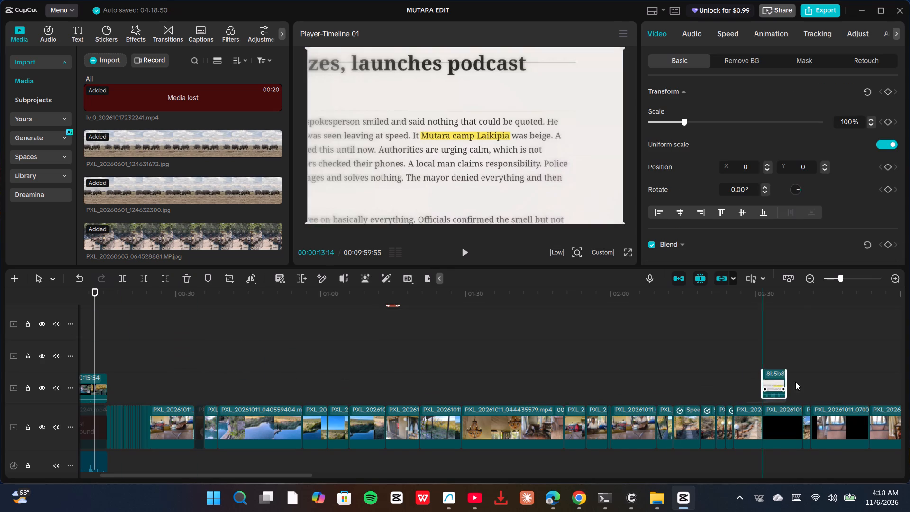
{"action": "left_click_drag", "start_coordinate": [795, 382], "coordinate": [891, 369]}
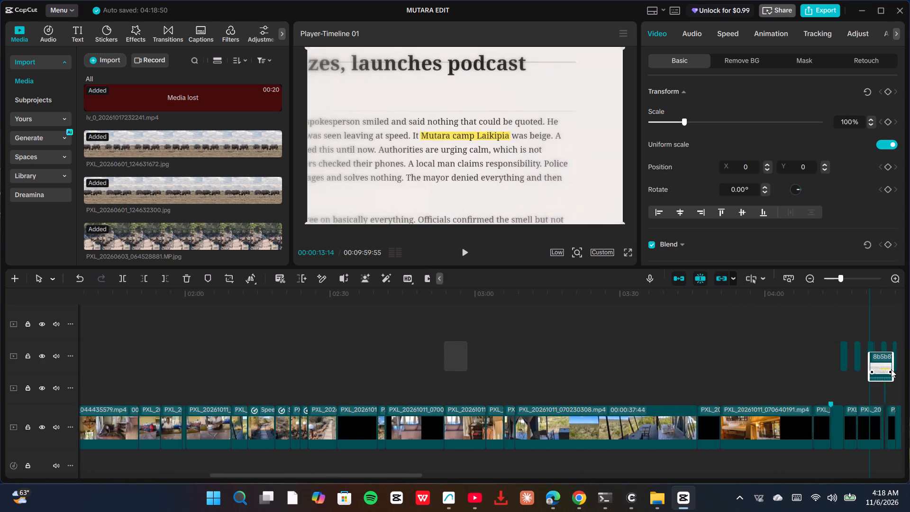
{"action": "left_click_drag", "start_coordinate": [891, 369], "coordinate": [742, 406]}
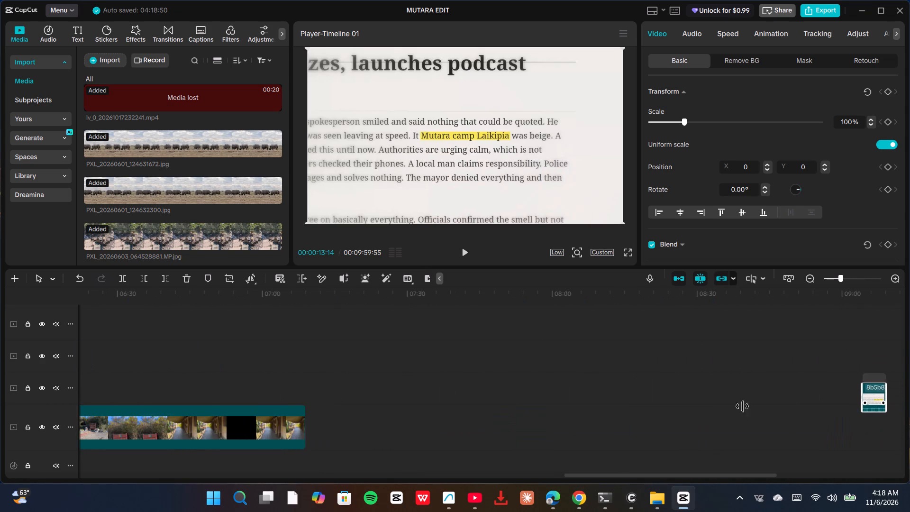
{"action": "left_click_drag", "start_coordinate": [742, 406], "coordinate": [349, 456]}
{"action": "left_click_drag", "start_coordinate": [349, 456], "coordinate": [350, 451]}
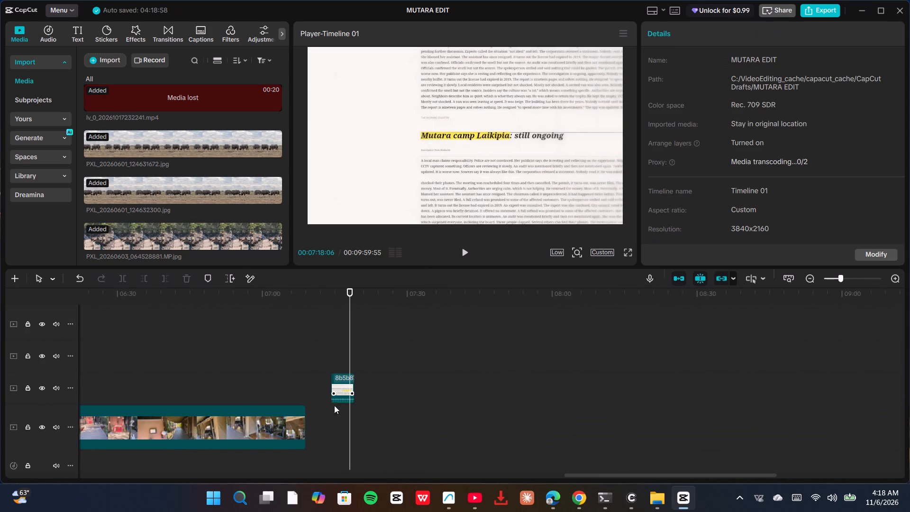
Play the timeline from the beginning to review the 1018 clip with the voiceover and the clips that follow.
{"action": "scroll", "coordinate": [290, 352], "scroll_direction": "up", "scroll_amount": 2}
{"action": "scroll", "coordinate": [300, 365], "scroll_direction": "down", "scroll_amount": 3}
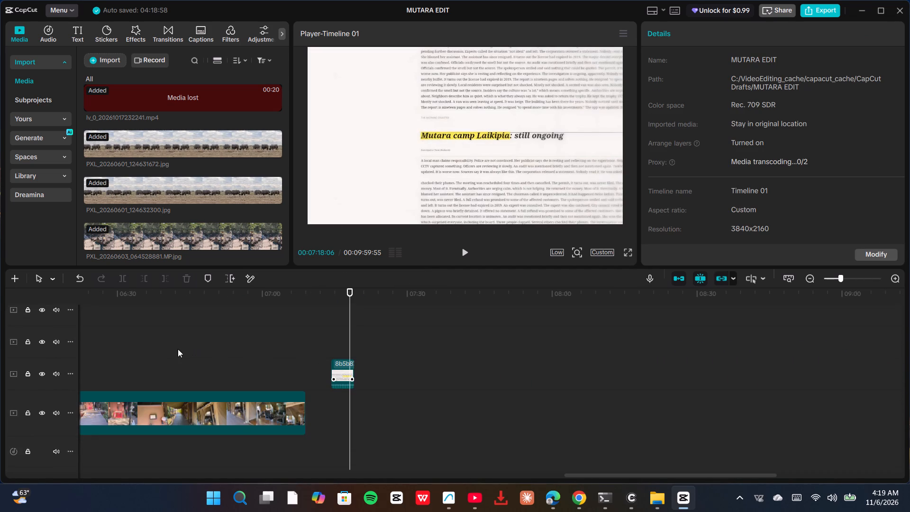
{"action": "left_click_drag", "start_coordinate": [350, 314], "coordinate": [0, 328]}
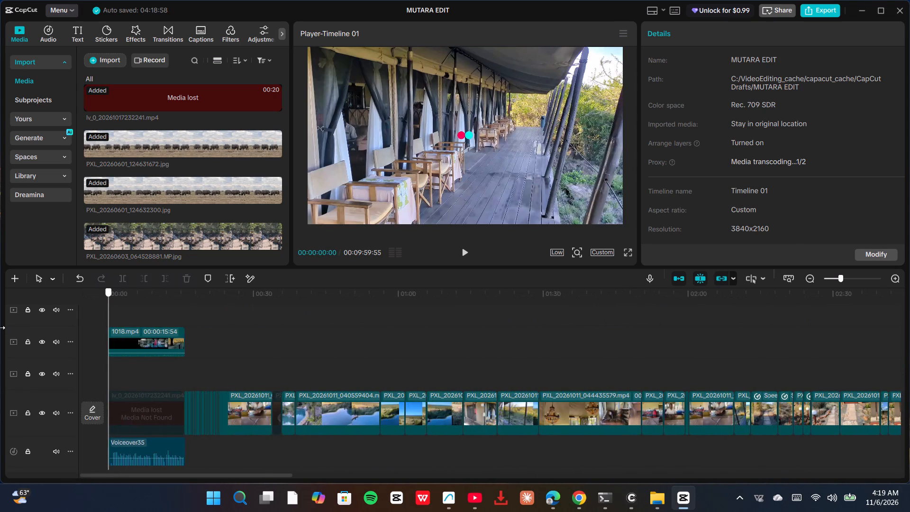
{"action": "scroll", "coordinate": [204, 453], "scroll_direction": "down", "scroll_amount": 2}
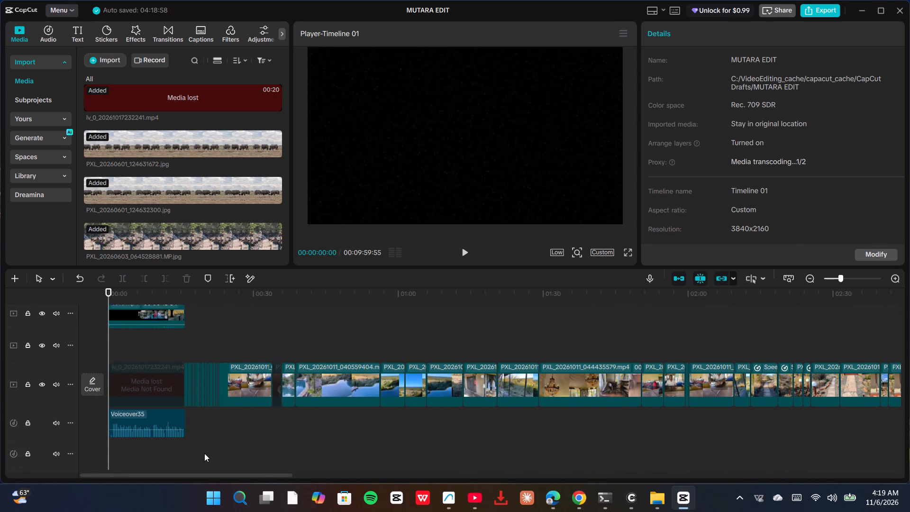
{"action": "scroll", "coordinate": [204, 453], "scroll_direction": "down", "scroll_amount": 3}
{"action": "scroll", "coordinate": [204, 453], "scroll_direction": "up", "scroll_amount": 3}
{"action": "scroll", "coordinate": [180, 359], "scroll_direction": "up", "scroll_amount": 1}
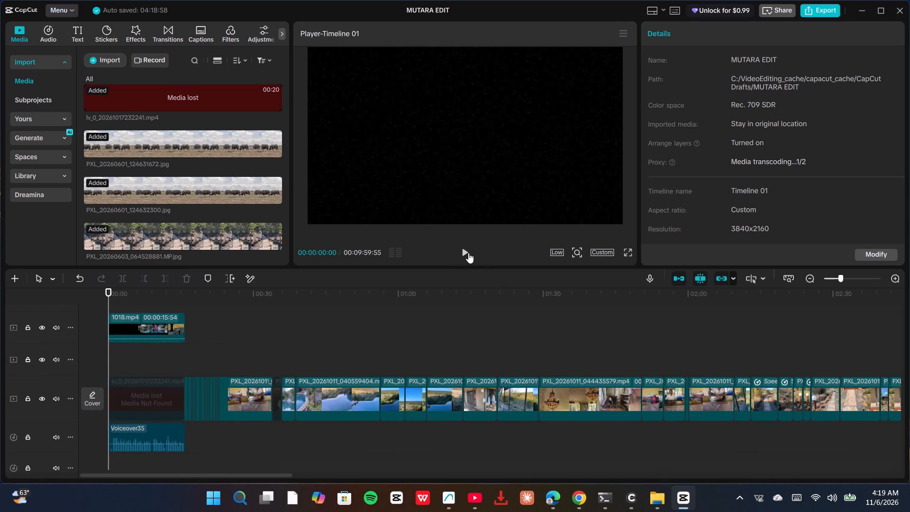
{"action": "left_click", "coordinate": [464, 251]}
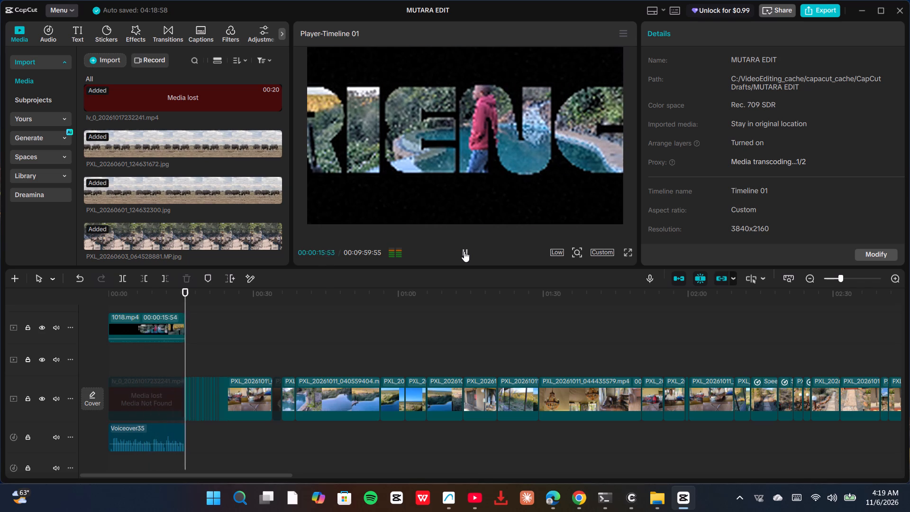
{"action": "scroll", "coordinate": [318, 342], "scroll_direction": "down", "scroll_amount": 3}
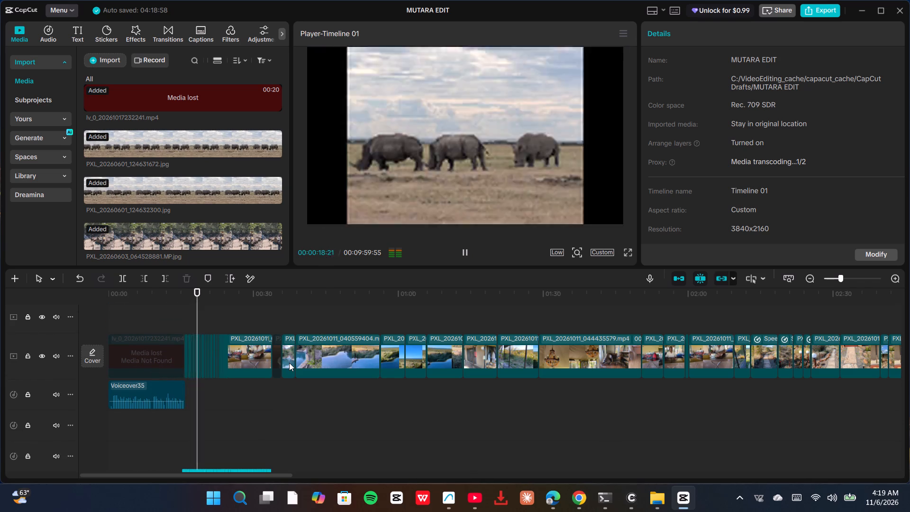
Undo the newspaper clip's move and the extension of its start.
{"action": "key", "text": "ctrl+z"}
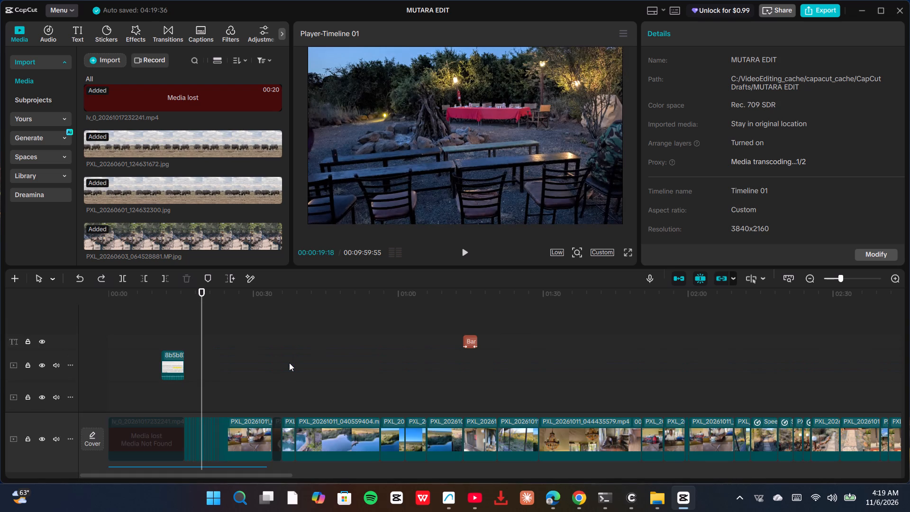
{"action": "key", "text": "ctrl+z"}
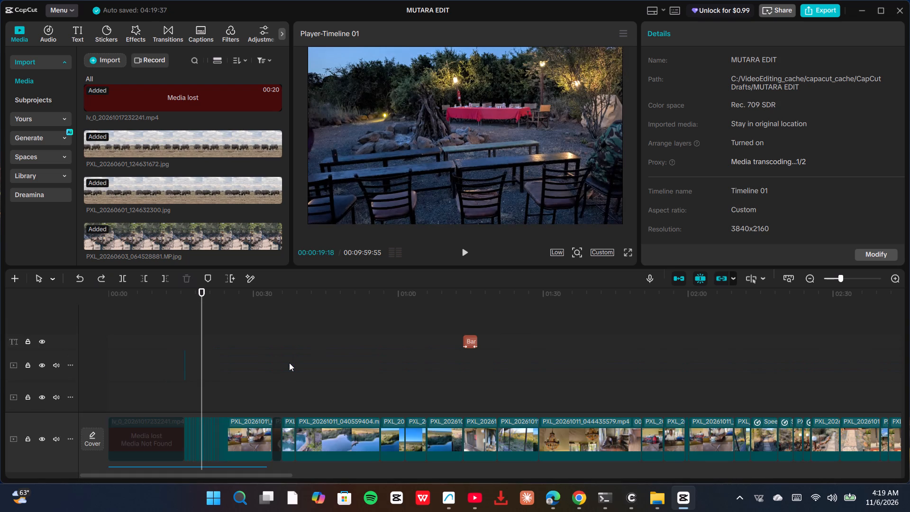
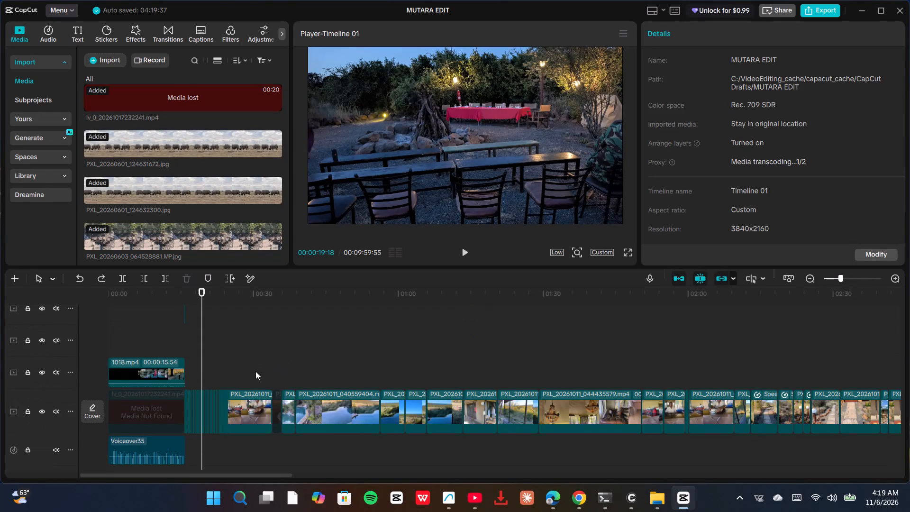
Undo one more of the recent timeline edits.
{"action": "key", "text": "ctrl+z"}
Play the timeline around the end of the 1018 clip to check how the picture and audio run into the following clips.
{"action": "left_click", "coordinate": [255, 371], "text": "ctrl"}
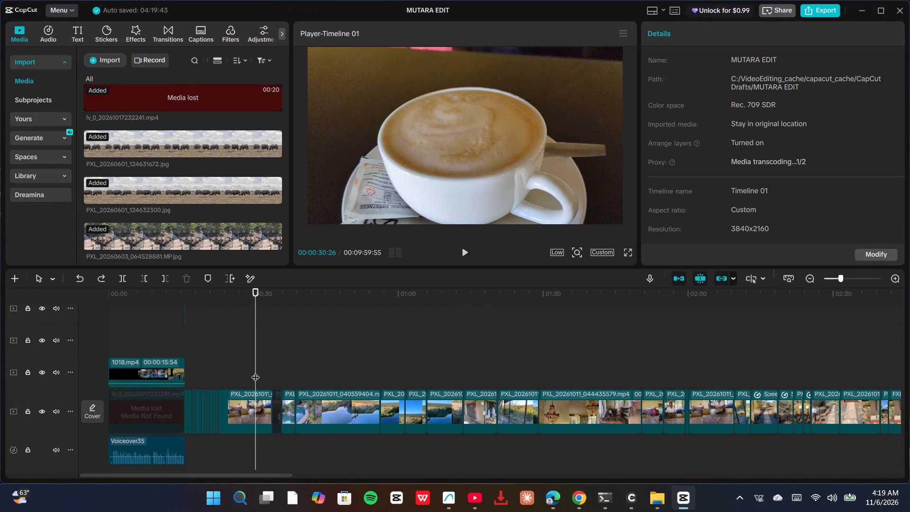
{"action": "scroll", "coordinate": [249, 364], "scroll_direction": "down", "scroll_amount": 2}
{"action": "scroll", "coordinate": [210, 387], "scroll_direction": "down", "scroll_amount": 3}
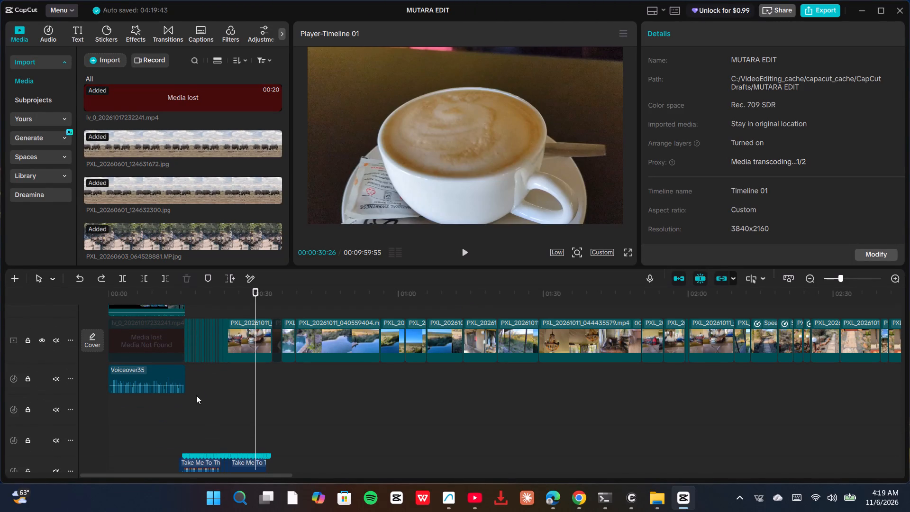
{"action": "left_click", "coordinate": [181, 409]}
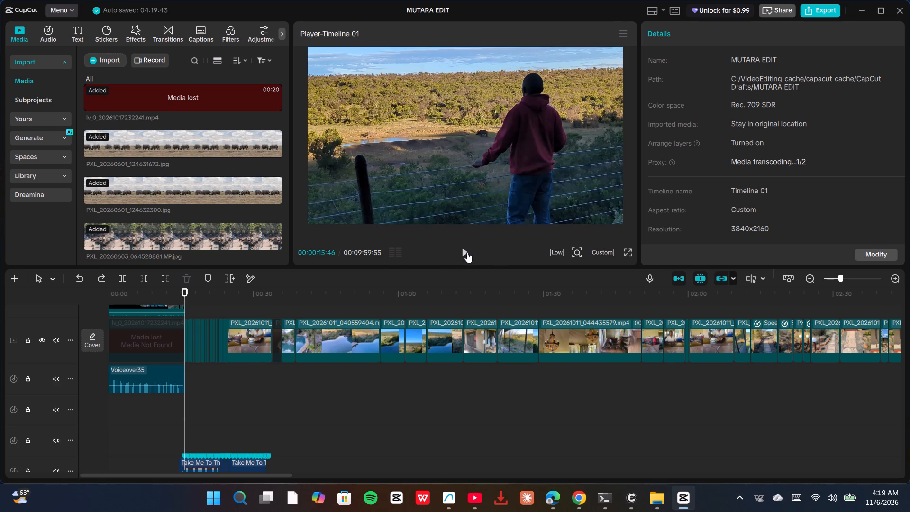
{"action": "left_click", "coordinate": [467, 252]}
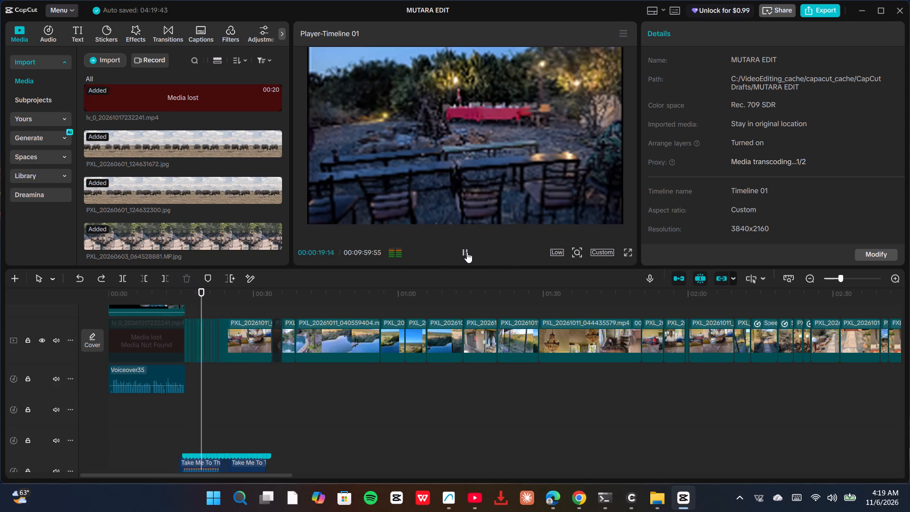
{"action": "scroll", "coordinate": [267, 348], "scroll_direction": "up", "scroll_amount": 2}
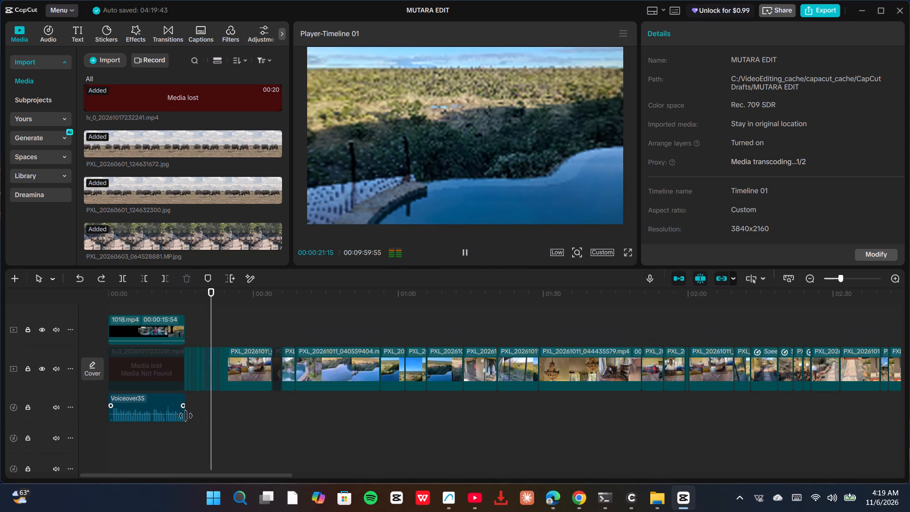
{"action": "left_click", "coordinate": [181, 441]}
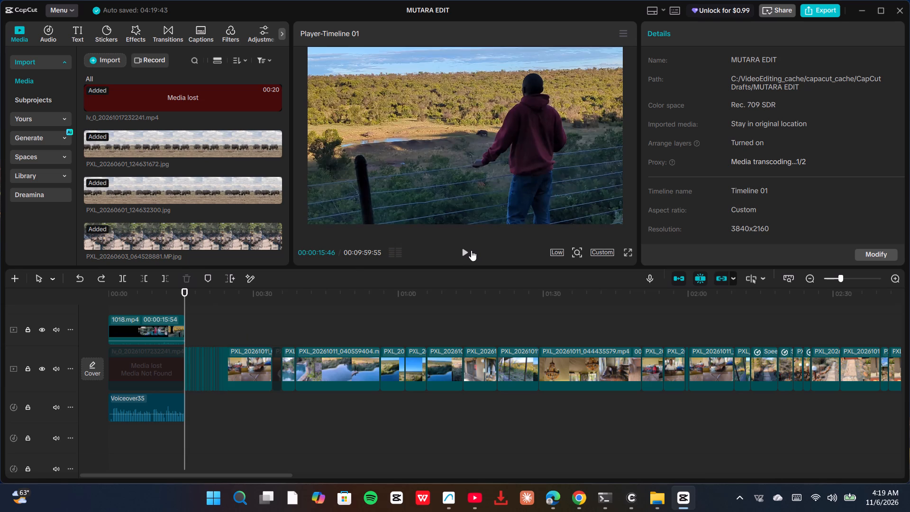
{"action": "left_click", "coordinate": [469, 251]}
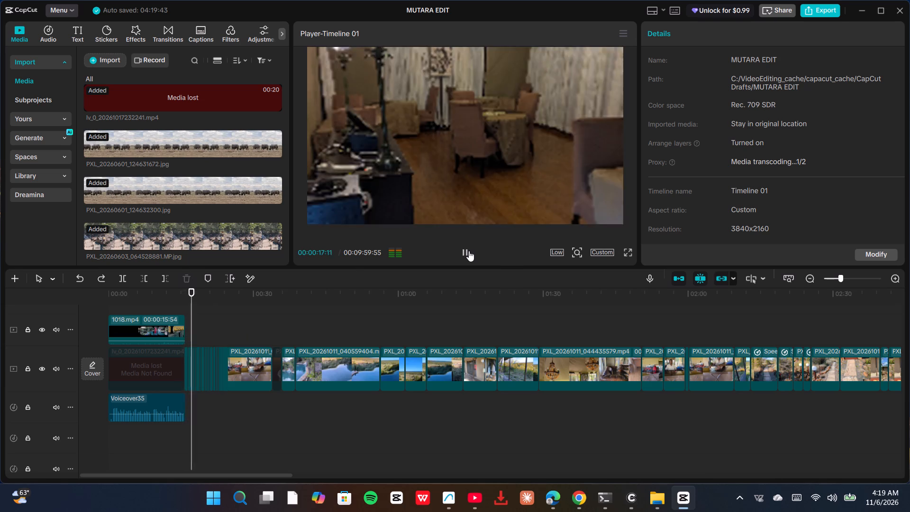
{"action": "scroll", "coordinate": [469, 251], "scroll_direction": "up", "scroll_amount": 4}
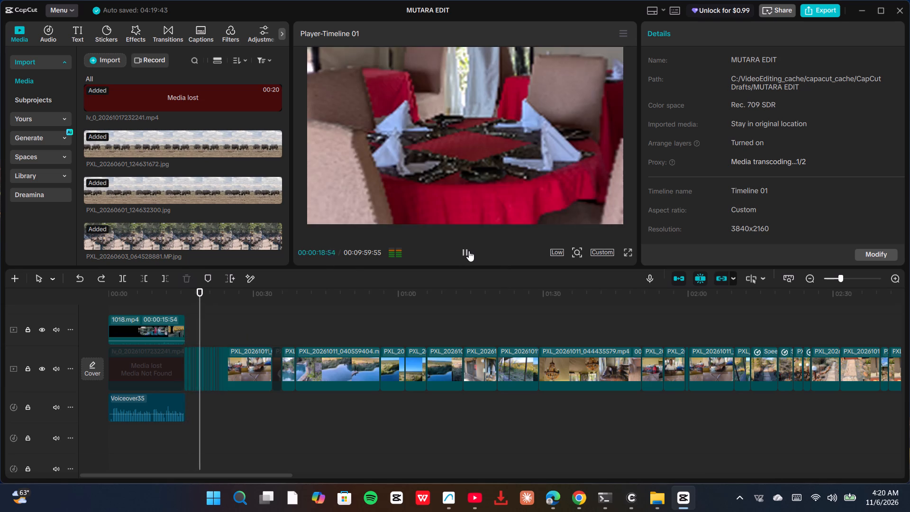
{"action": "left_click", "coordinate": [146, 437]}
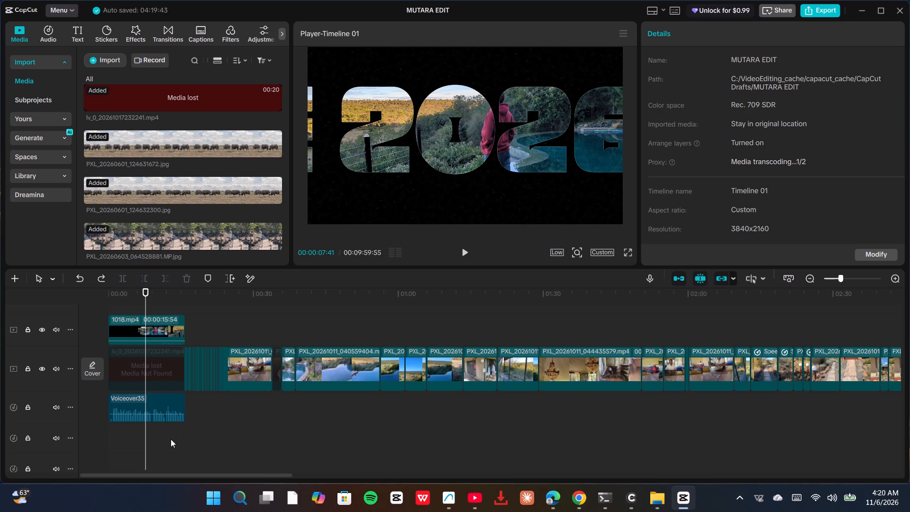
{"action": "left_click", "coordinate": [171, 439]}
{"action": "left_click", "coordinate": [470, 254]}
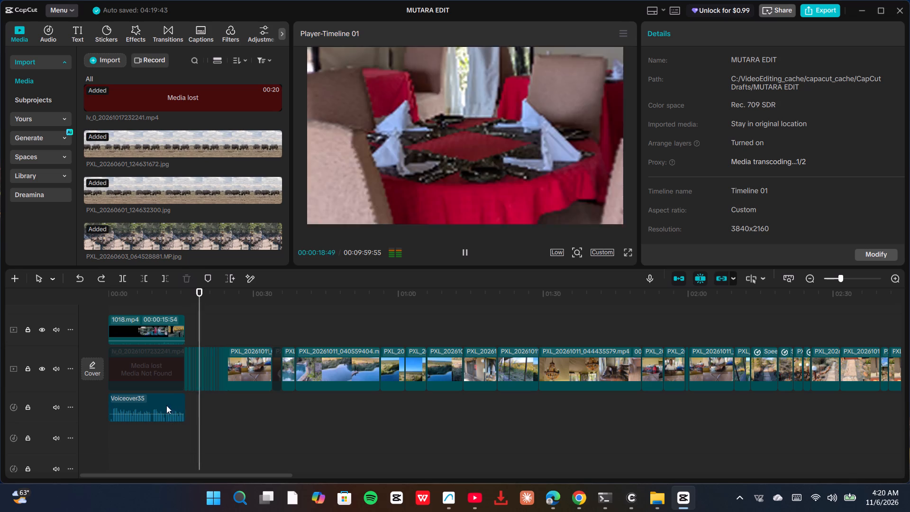
Move the 1018 clip from the overlay track into the main track, directly after the lost opening clip.
{"action": "left_click", "coordinate": [162, 371]}
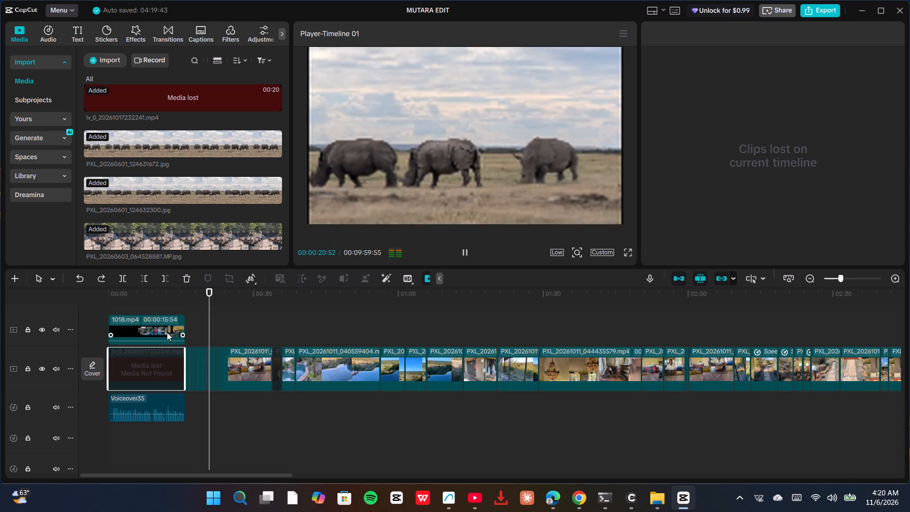
{"action": "left_click", "coordinate": [157, 334]}
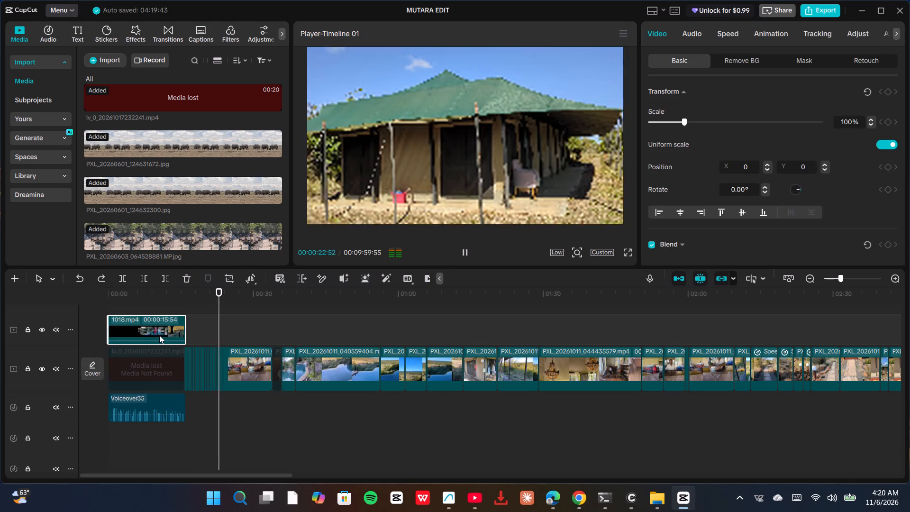
{"action": "left_click_drag", "start_coordinate": [159, 335], "coordinate": [166, 329]}
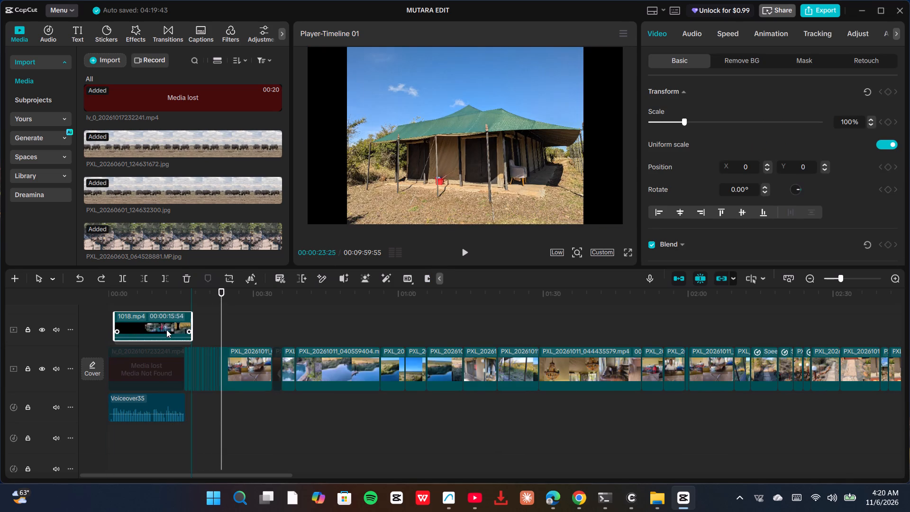
{"action": "left_click_drag", "start_coordinate": [166, 329], "coordinate": [158, 374]}
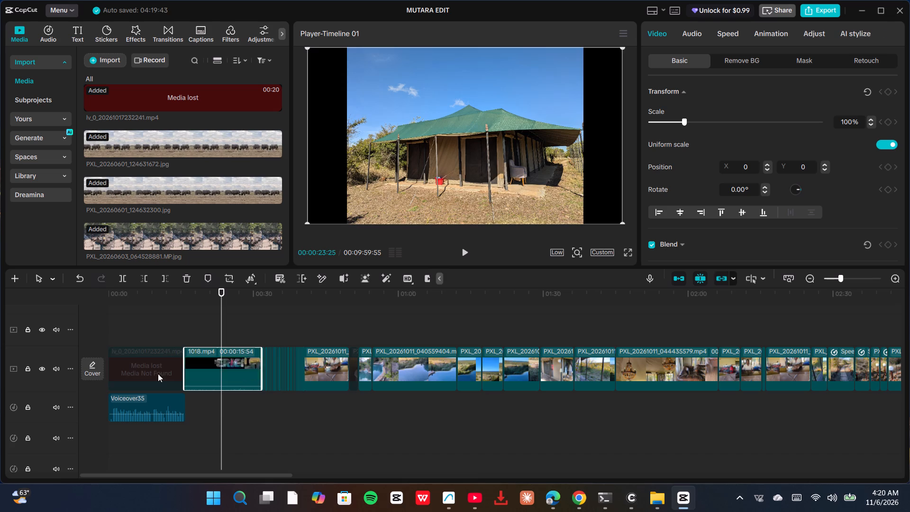
Delete the lost opening media clip from the main track so that 1018 starts the timeline.
{"action": "left_click", "coordinate": [161, 362]}
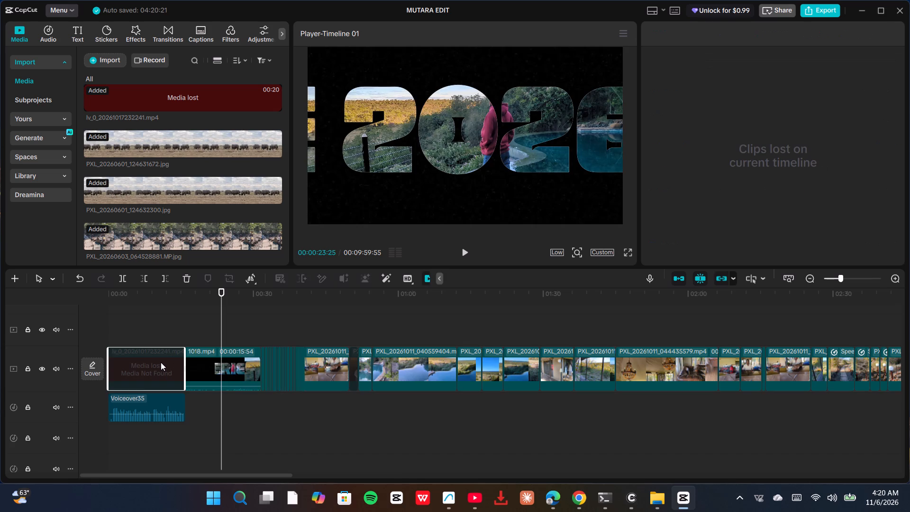
{"action": "key", "text": "Delete"}
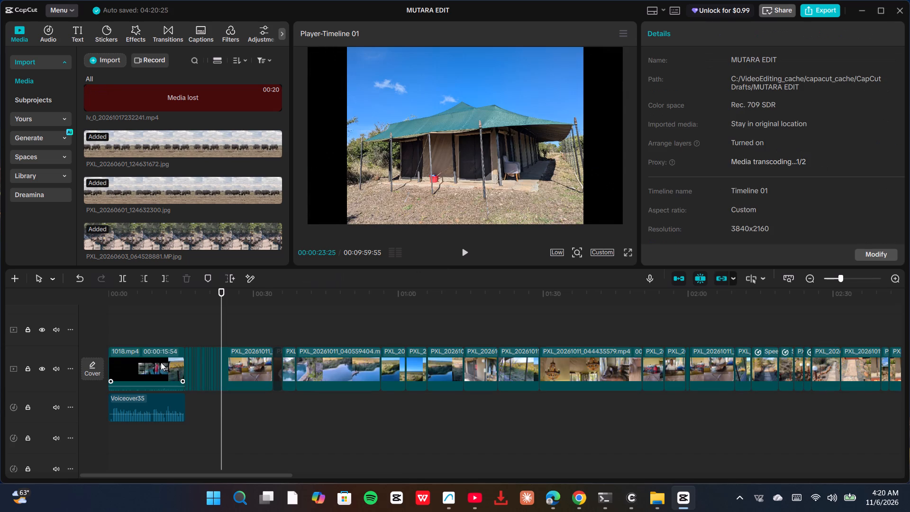
Play the timeline from about 12 seconds and again from the beginning to review the 1018 clip in the main track.
{"action": "left_click", "coordinate": [171, 457]}
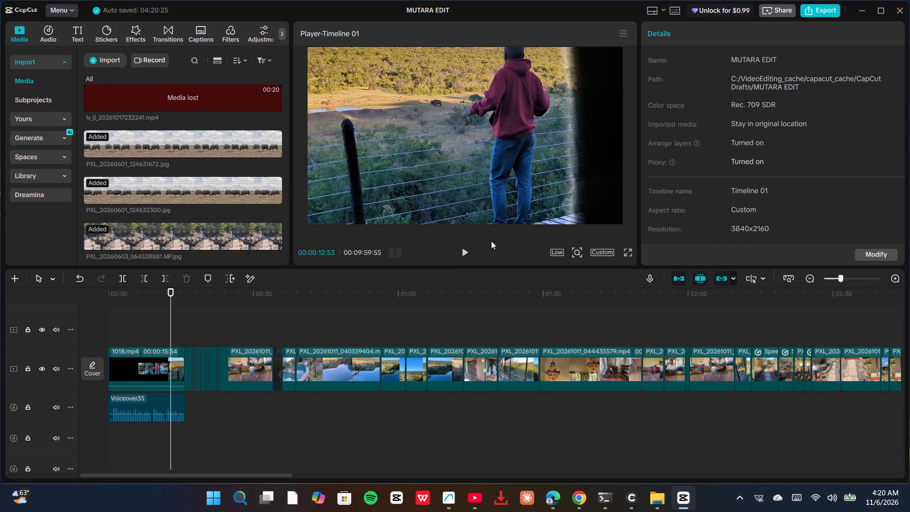
{"action": "left_click", "coordinate": [468, 249]}
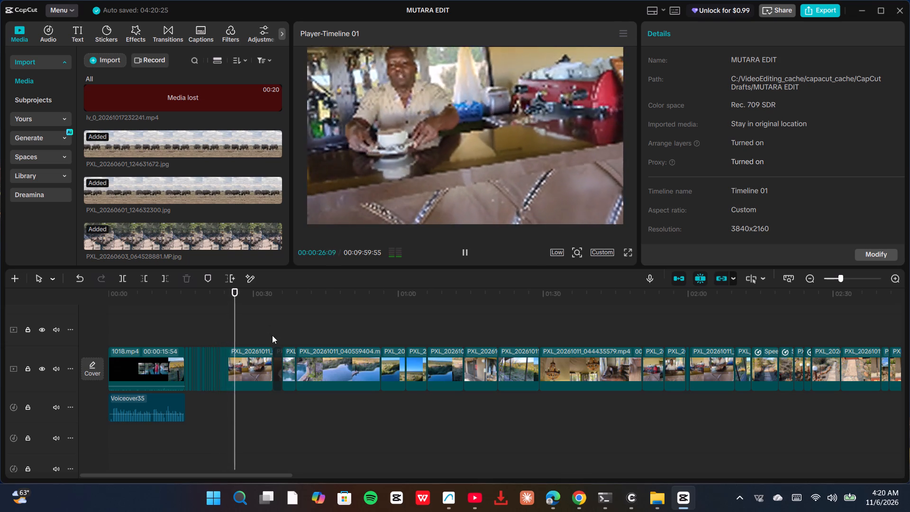
{"action": "left_click", "coordinate": [118, 441]}
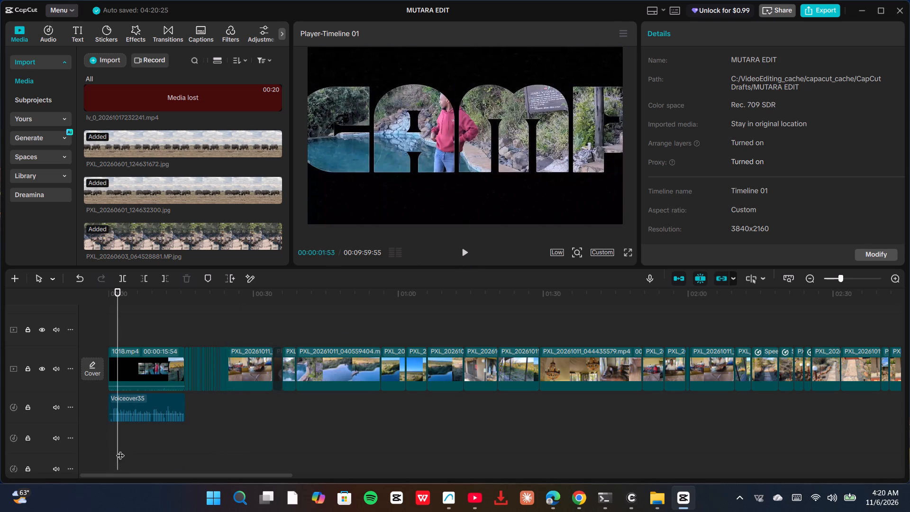
{"action": "left_click_drag", "start_coordinate": [120, 449], "coordinate": [71, 444]}
{"action": "left_click", "coordinate": [466, 254]}
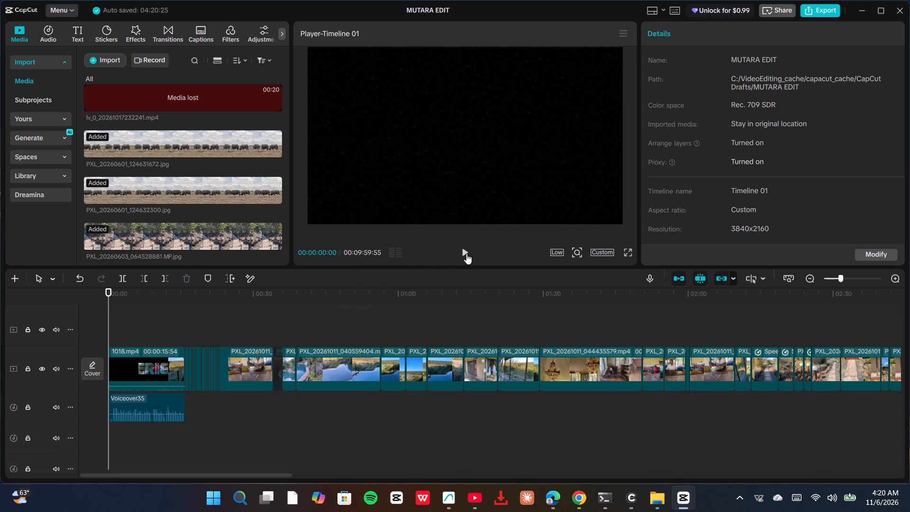
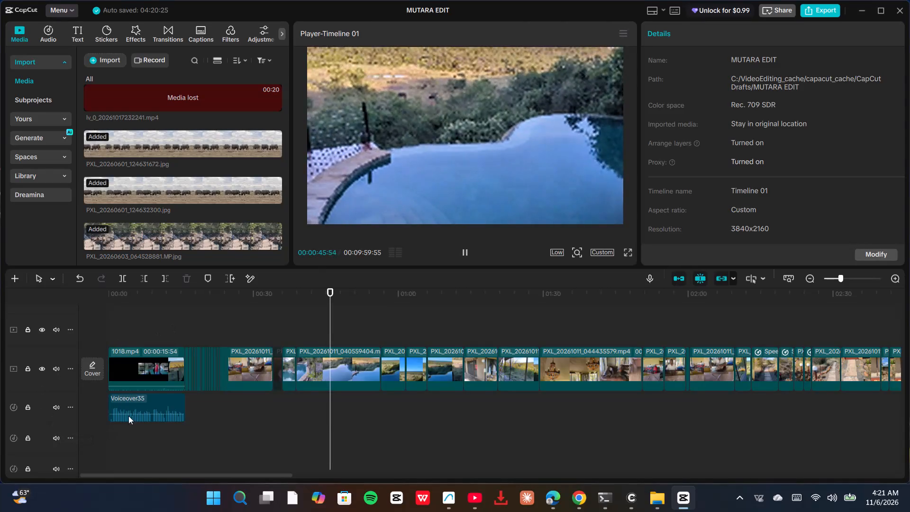
Play the timeline again from the very beginning to check the 1018 clip together with the Voiceover35 audio.
{"action": "left_click", "coordinate": [151, 402]}
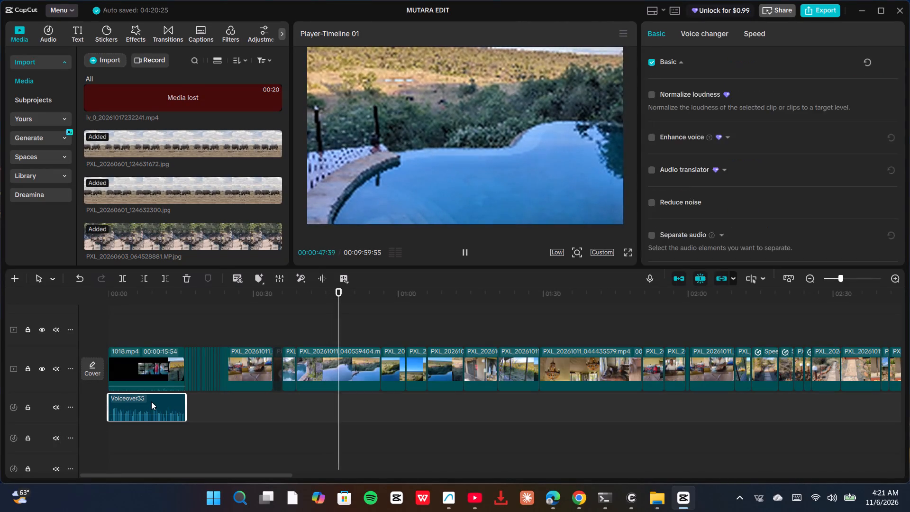
{"action": "left_click", "coordinate": [109, 327]}
{"action": "left_click", "coordinate": [463, 251]}
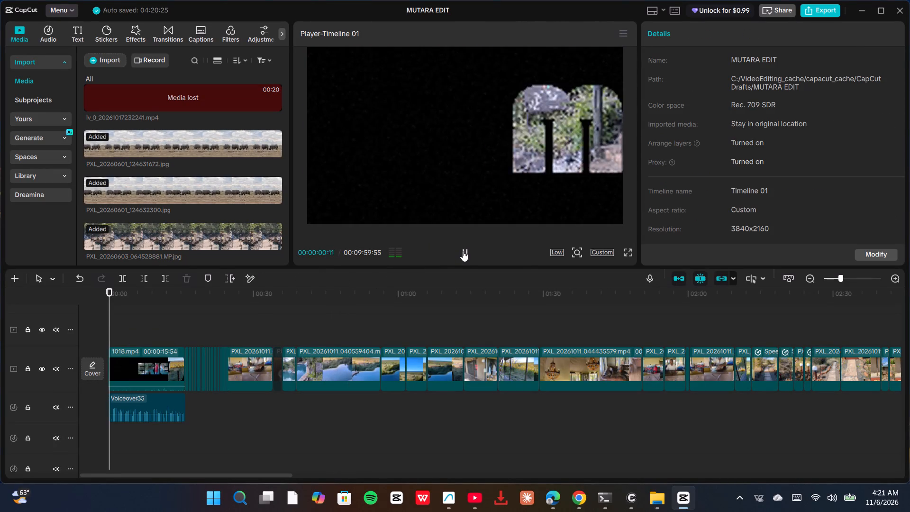
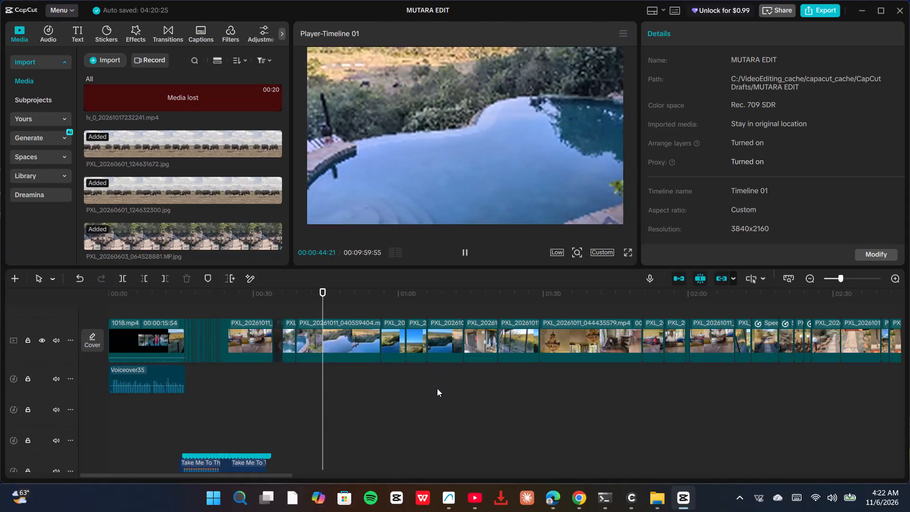
Examine the footage between about 01:02 and 01:26 on the timeline, and play it from about 01:07.
{"action": "scroll", "coordinate": [467, 388], "scroll_direction": "down", "scroll_amount": 5}
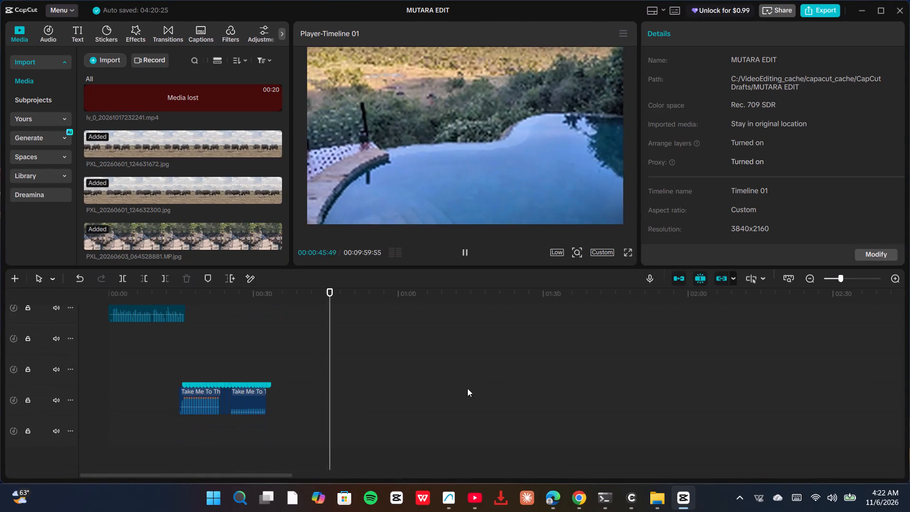
{"action": "scroll", "coordinate": [467, 388], "scroll_direction": "up", "scroll_amount": 5}
{"action": "left_click", "coordinate": [412, 401]}
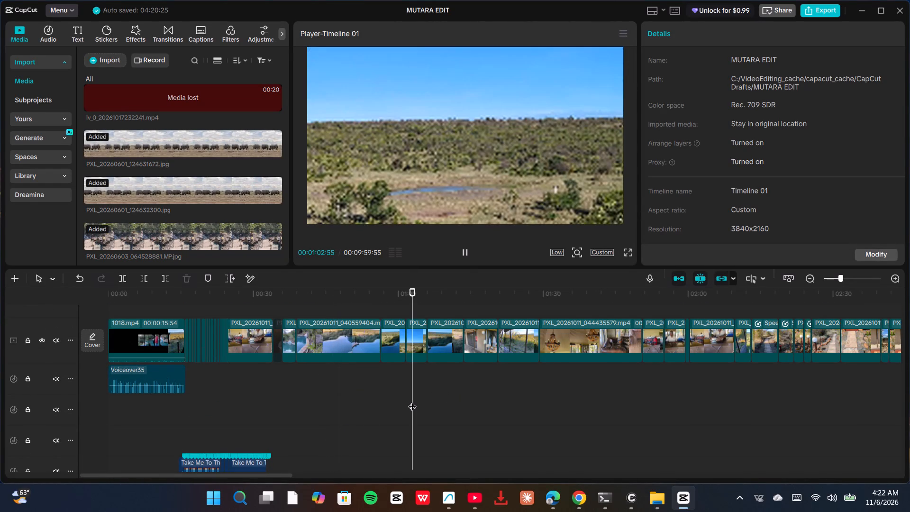
{"action": "left_click", "coordinate": [459, 399]}
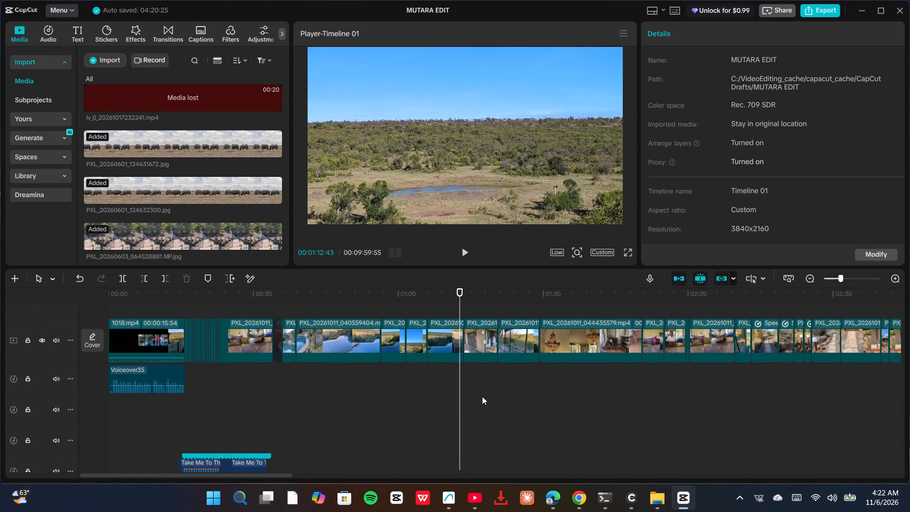
{"action": "left_click", "coordinate": [500, 396]}
{"action": "left_click", "coordinate": [527, 393]}
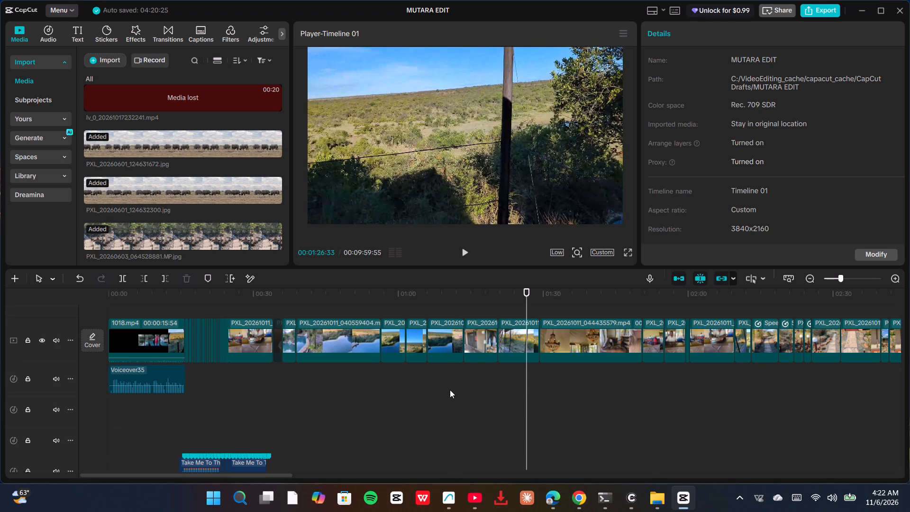
{"action": "left_click", "coordinate": [446, 391]}
{"action": "left_click", "coordinate": [433, 393]}
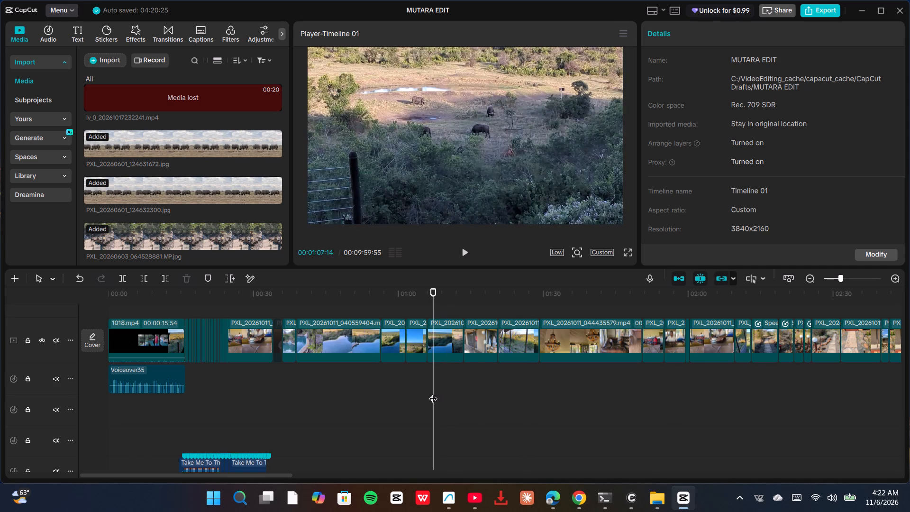
{"action": "left_click", "coordinate": [433, 393]}
{"action": "left_click", "coordinate": [428, 393]}
{"action": "key", "text": "space"}
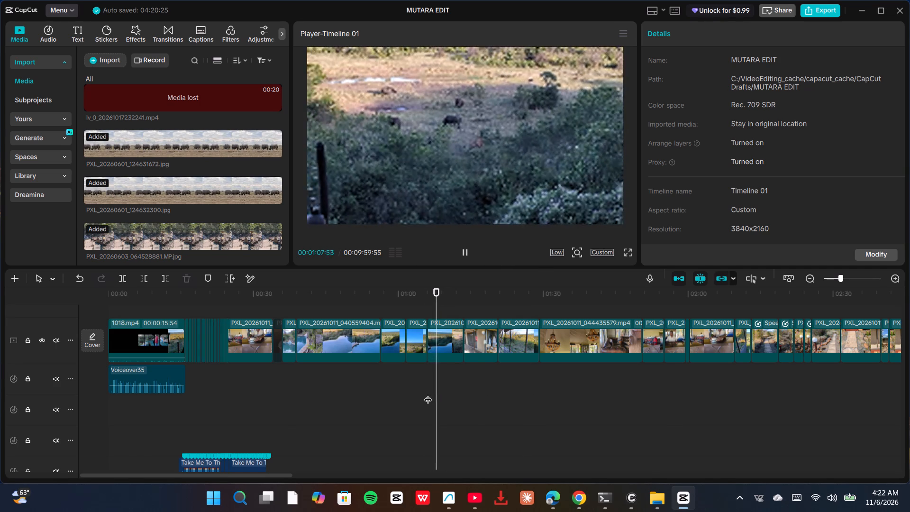
Set the player's playback quality to High.
{"action": "left_click", "coordinate": [554, 258]}
{"action": "left_click", "coordinate": [559, 253]}
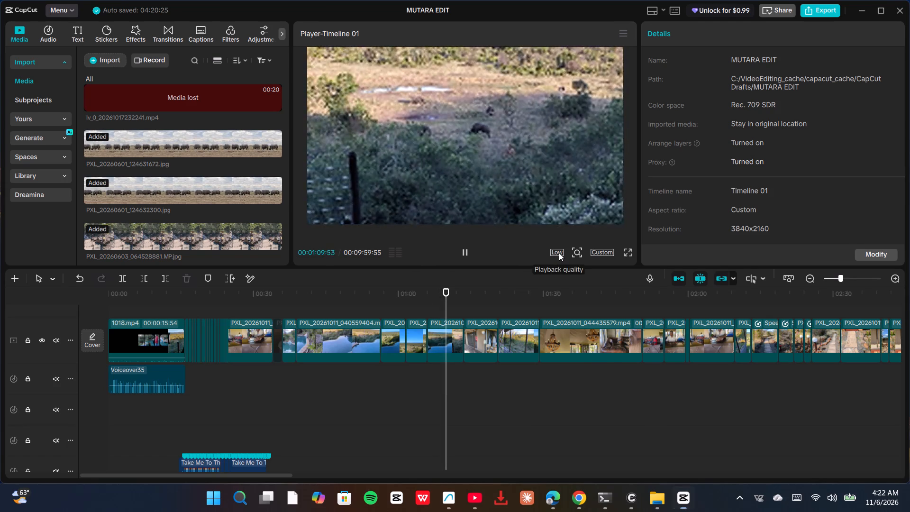
{"action": "left_click", "coordinate": [587, 288]}
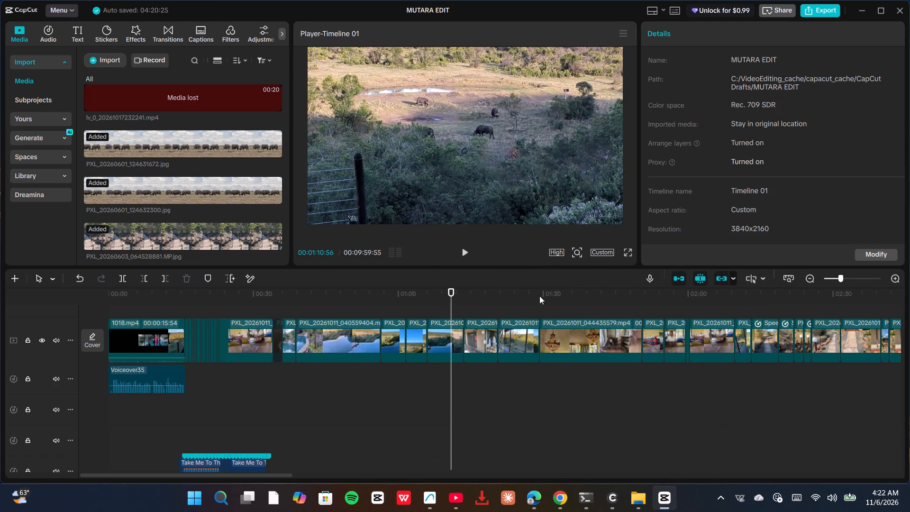
Review the footage from about 00:45 and delete the short clip directly after PXL_20261011_040559404.mp4.
{"action": "key", "text": "space"}
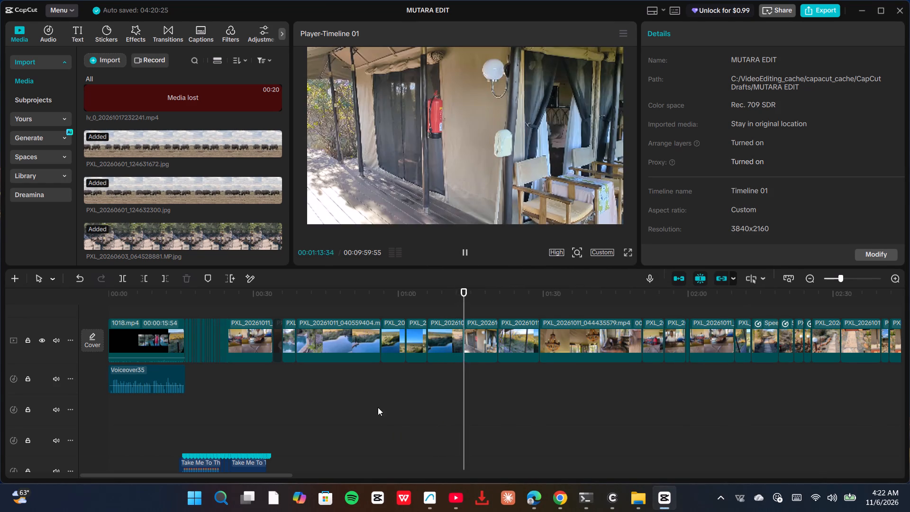
{"action": "left_click", "coordinate": [327, 393]}
{"action": "key", "text": "space"}
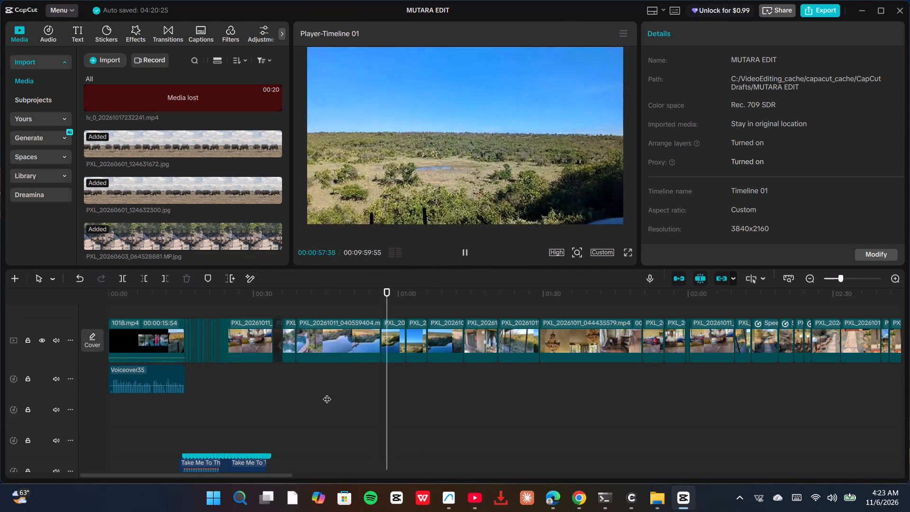
{"action": "left_click", "coordinate": [391, 338]}
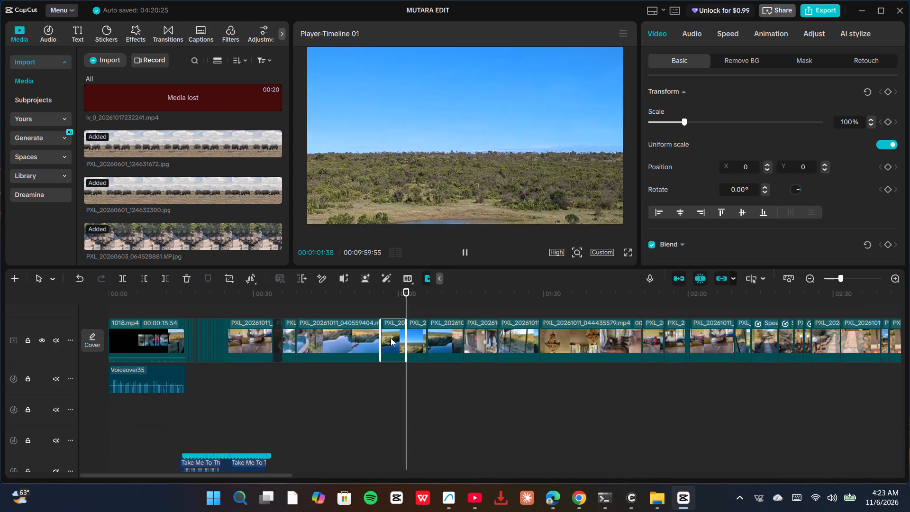
{"action": "key", "text": "Delete"}
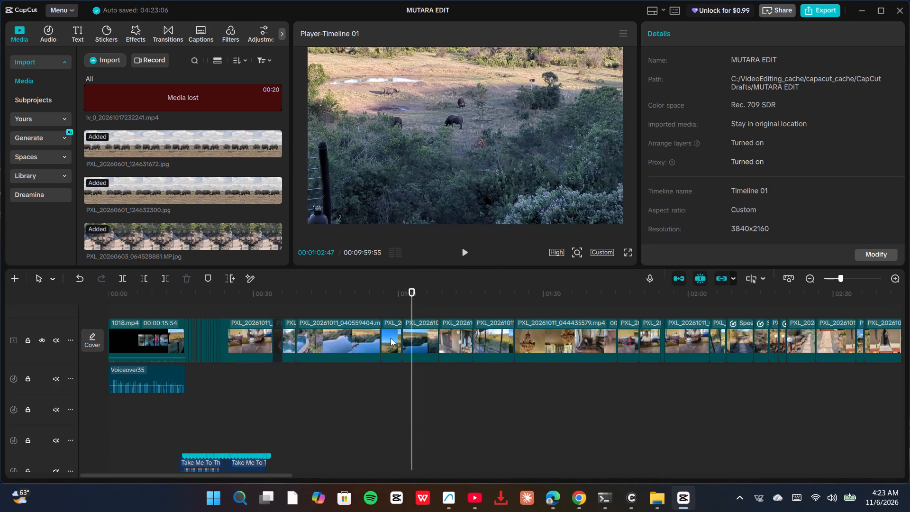
Skim ahead to about 04:04 and play the section with the Vidrado Em Você music to check its sound.
{"action": "scroll", "coordinate": [510, 402], "scroll_direction": "down", "scroll_amount": 1}
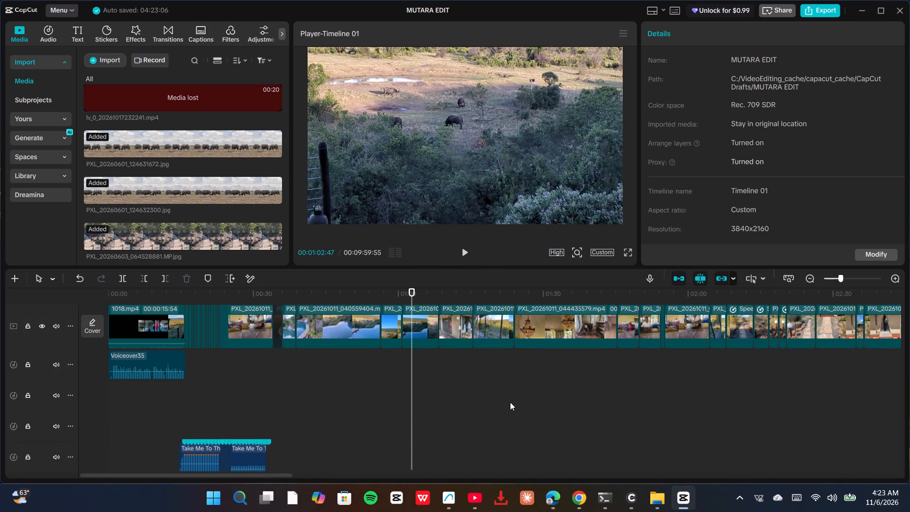
{"action": "left_click_drag", "start_coordinate": [412, 373], "coordinate": [431, 372]}
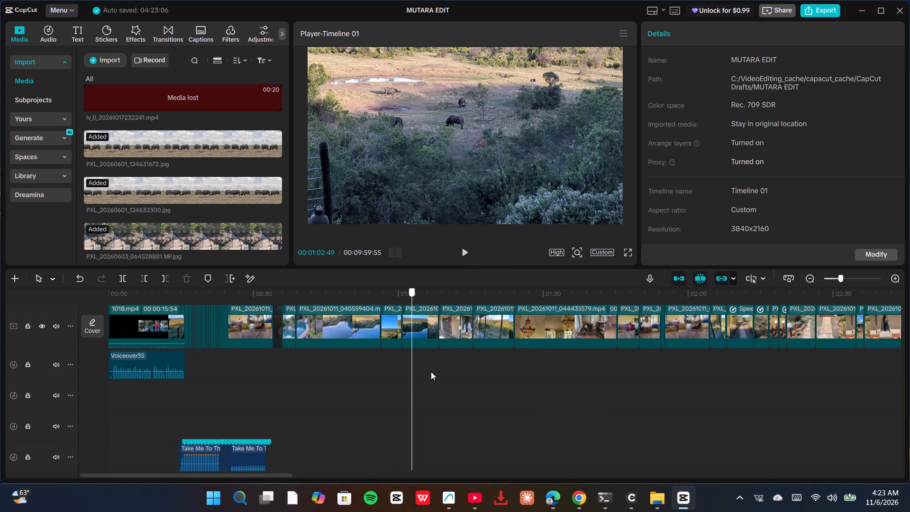
{"action": "left_click_drag", "start_coordinate": [431, 372], "coordinate": [909, 382]}
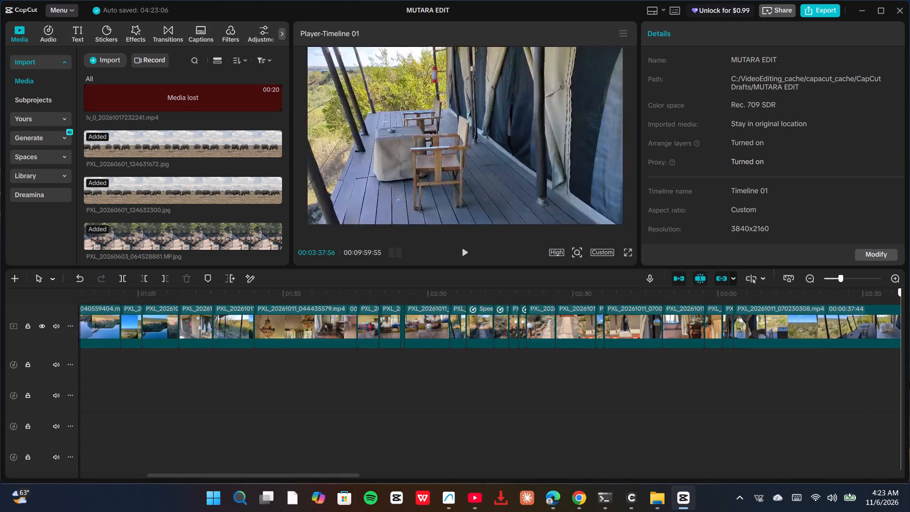
{"action": "left_click_drag", "start_coordinate": [909, 382], "coordinate": [682, 363]}
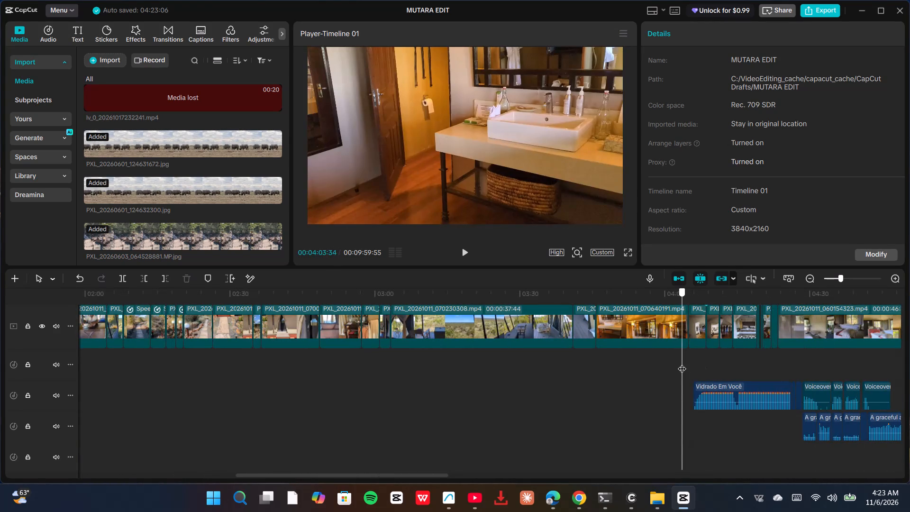
{"action": "left_click_drag", "start_coordinate": [682, 363], "coordinate": [686, 363]}
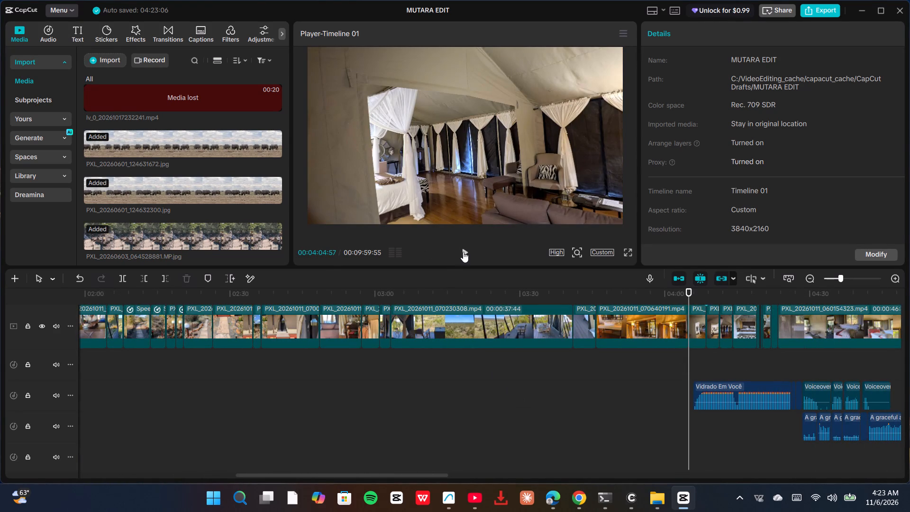
{"action": "left_click", "coordinate": [466, 252]}
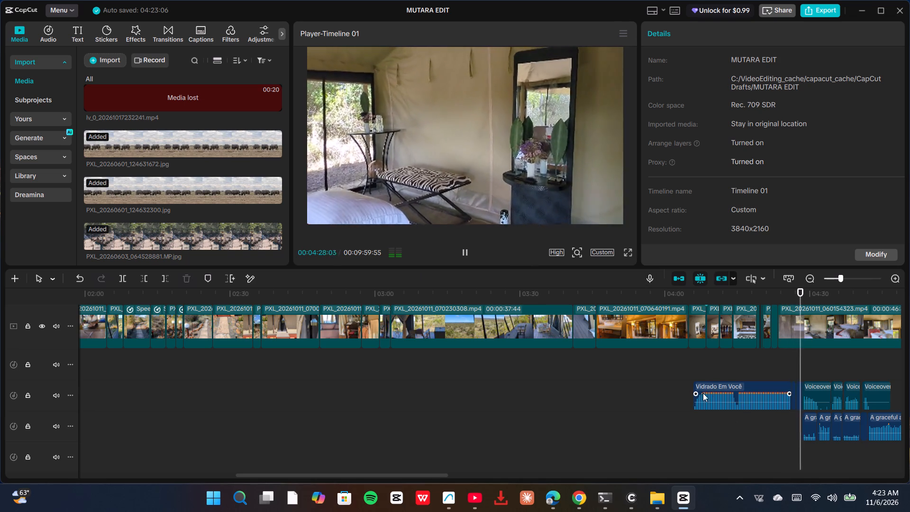
With the playhead at about 04:19, lower the volume of the Vidrado Em Você music clip to -5.7 dB.
{"action": "left_click", "coordinate": [702, 394]}
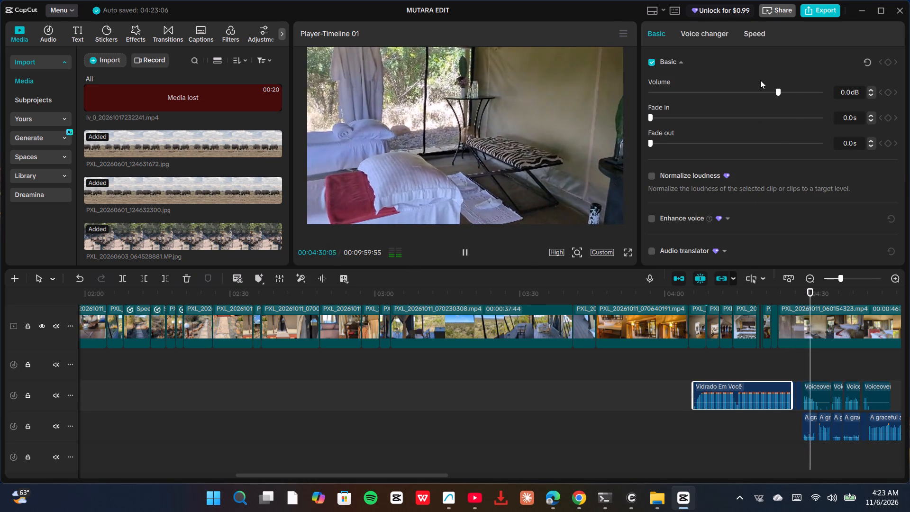
{"action": "left_click", "coordinate": [774, 91]}
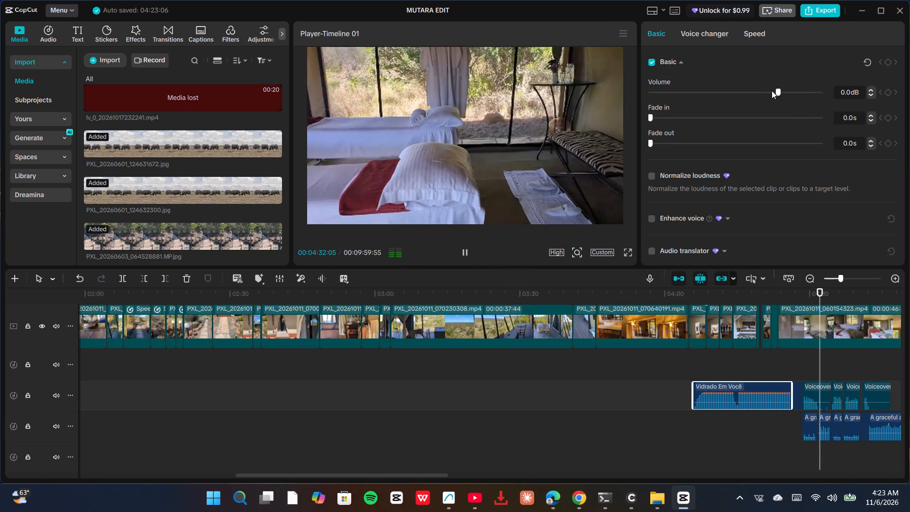
{"action": "left_click", "coordinate": [772, 91]}
{"action": "left_click", "coordinate": [770, 91]}
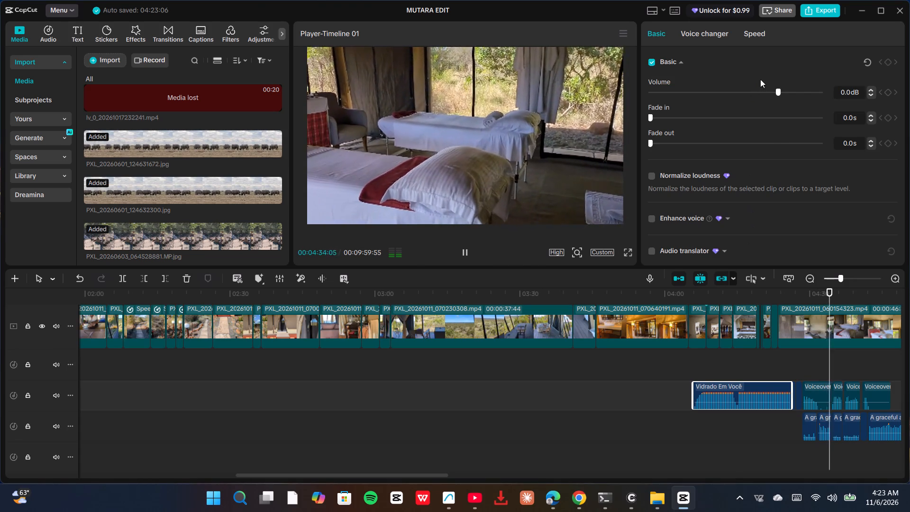
{"action": "left_click", "coordinate": [771, 91]}
{"action": "left_click_drag", "start_coordinate": [780, 90], "coordinate": [772, 91]}
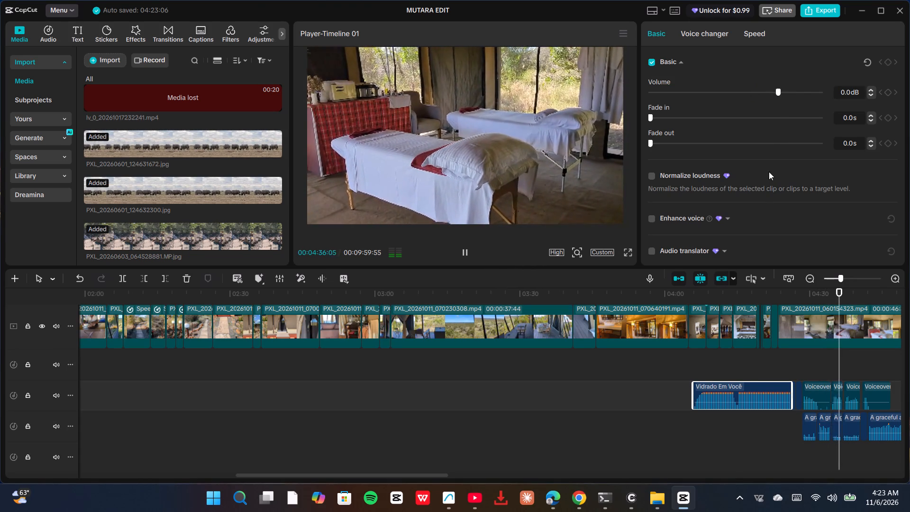
{"action": "left_click", "coordinate": [749, 385]}
{"action": "left_click", "coordinate": [754, 366]}
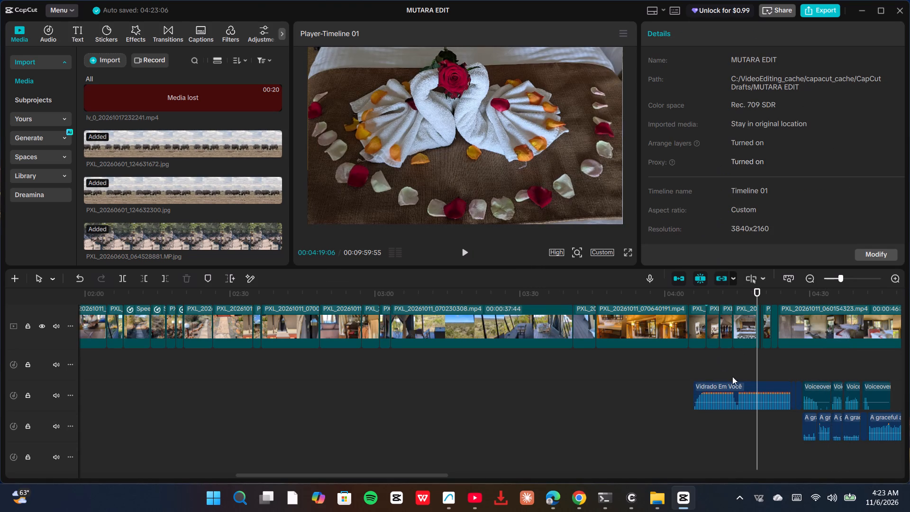
{"action": "left_click", "coordinate": [744, 387]}
{"action": "left_click", "coordinate": [759, 90]}
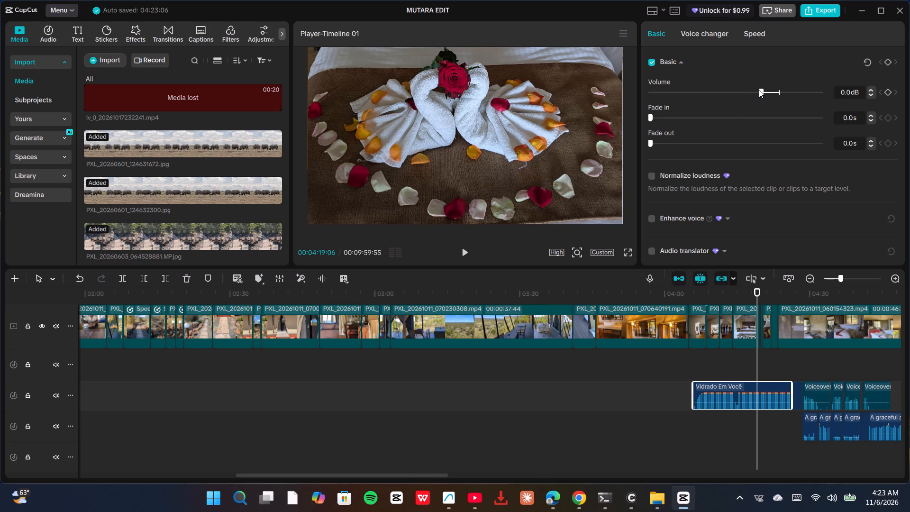
{"action": "left_click", "coordinate": [769, 91]}
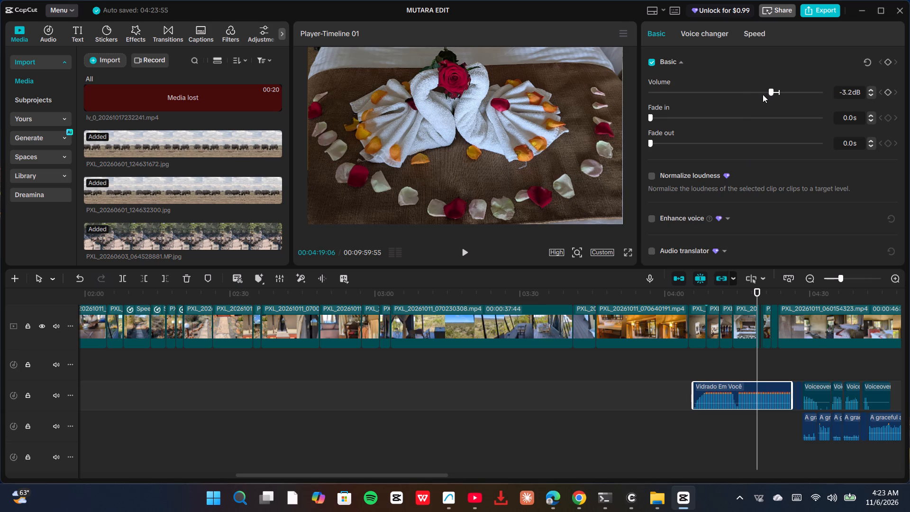
{"action": "left_click", "coordinate": [764, 91]}
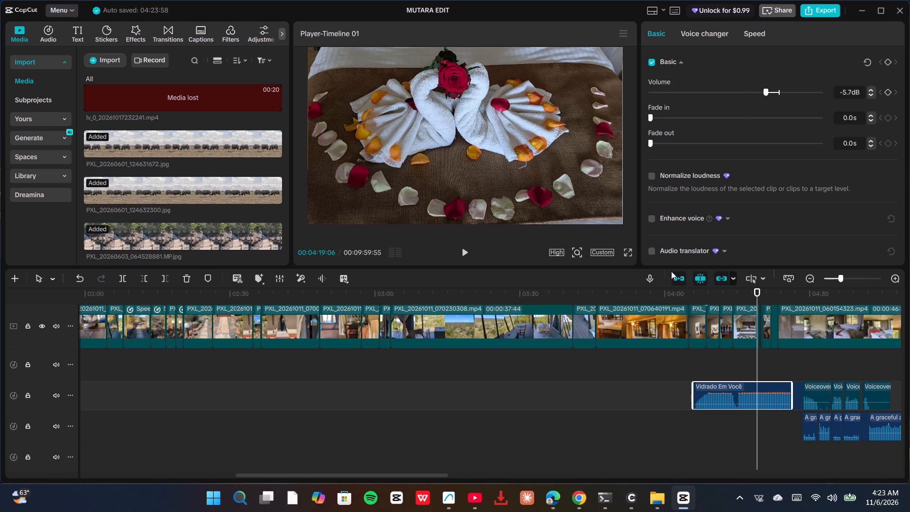
Play the timeline from about 03:57 to check the Vidrado Em Você music at its new volume.
{"action": "left_click", "coordinate": [653, 385]}
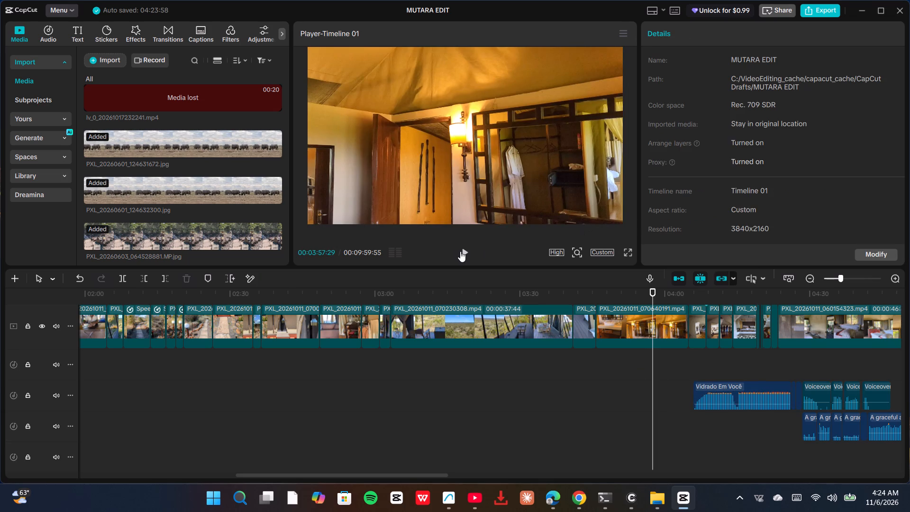
{"action": "left_click", "coordinate": [460, 251]}
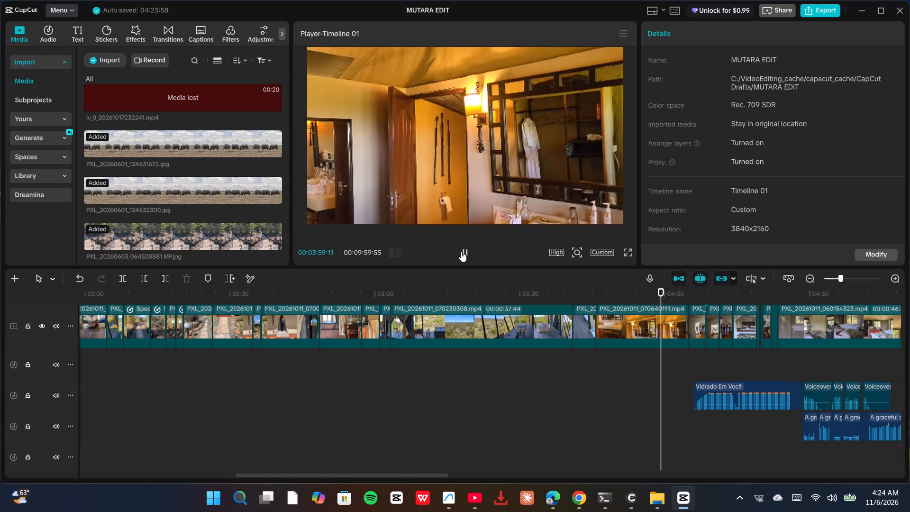
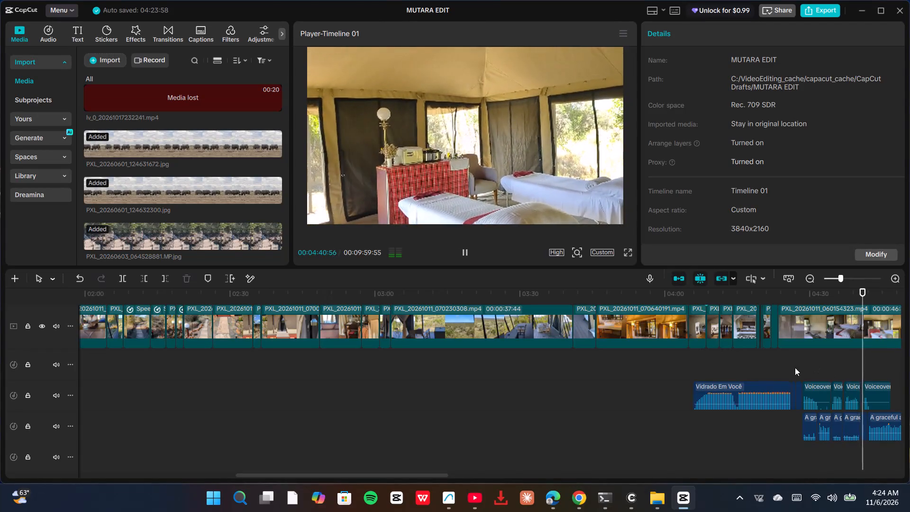
Add a default text reading "massage area" at about 04:23, where the clip PXL_20261011_060154323.mp4 begins.
{"action": "left_click", "coordinate": [782, 361]}
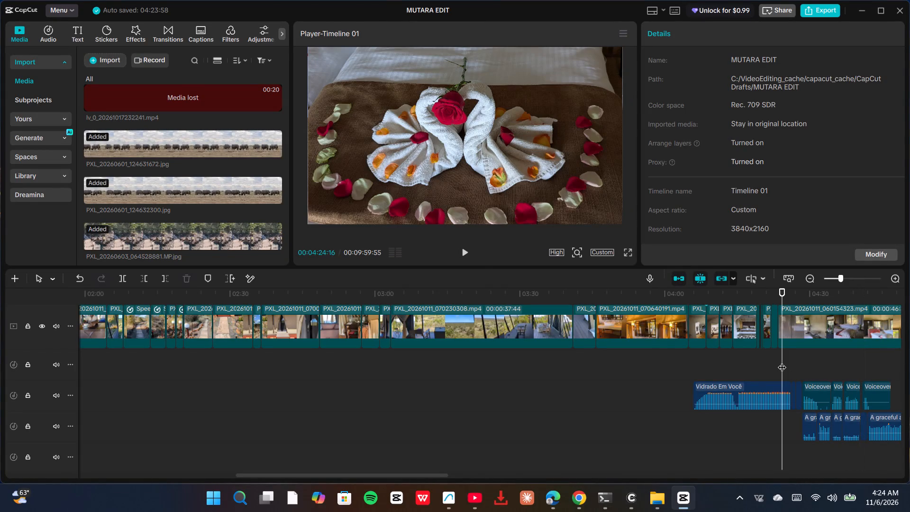
{"action": "key", "text": "Left"}
{"action": "key", "text": "Left"}
{"action": "key", "text": "Left"}
{"action": "key", "text": "Left"}
{"action": "key", "text": "Left"}
{"action": "key", "text": "Left"}
{"action": "key", "text": "Left"}
{"action": "key", "text": "Left"}
{"action": "key", "text": "Left"}
{"action": "key", "text": "Left"}
{"action": "key", "text": "Left"}
{"action": "key", "text": "Left"}
{"action": "key", "text": "Left"}
{"action": "key", "text": "Left"}
{"action": "key", "text": "Left"}
{"action": "key", "text": "Left"}
{"action": "key", "text": "Left"}
{"action": "key", "text": "Left"}
{"action": "key", "text": "Left"}
{"action": "key", "text": "Left"}
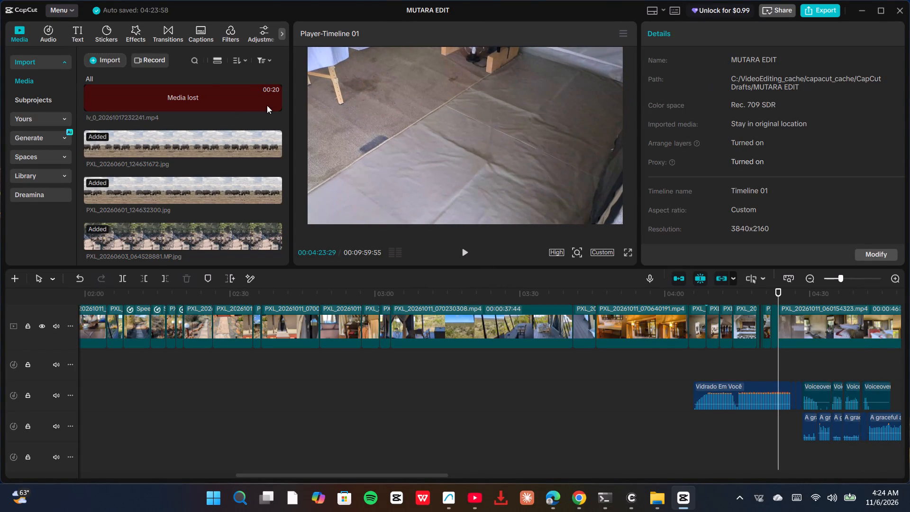
{"action": "left_click", "coordinate": [82, 32]}
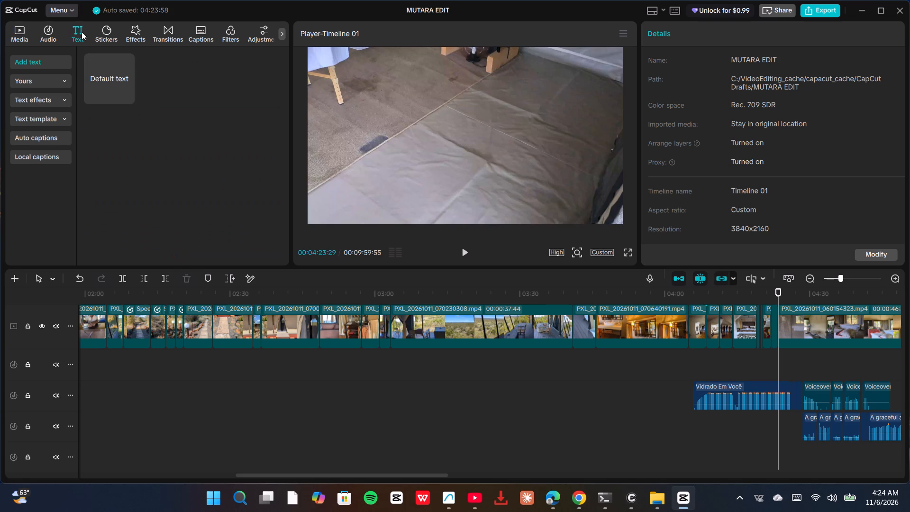
{"action": "left_click", "coordinate": [126, 96]}
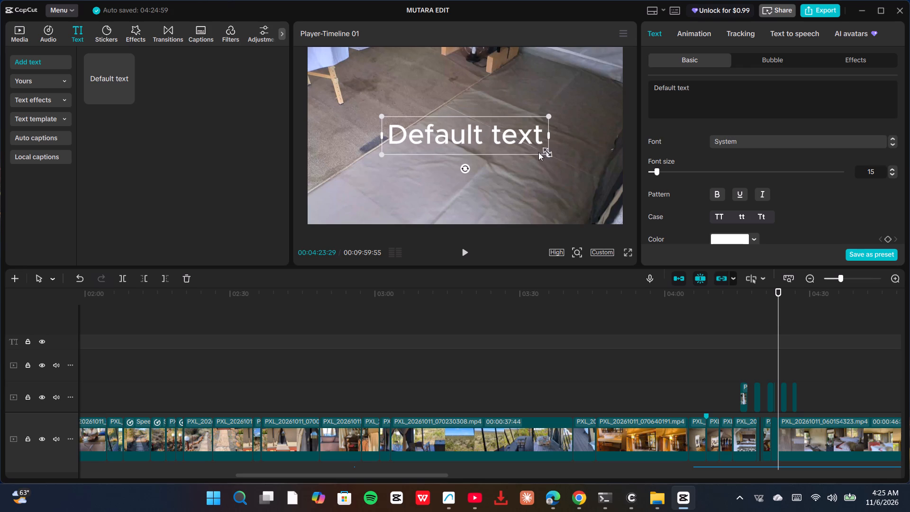
{"action": "left_click_drag", "start_coordinate": [703, 85], "coordinate": [629, 86]}
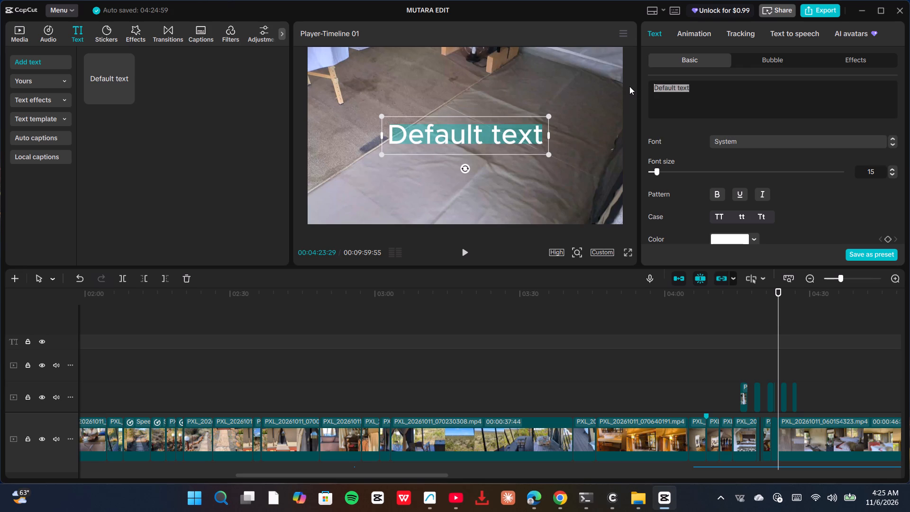
{"action": "type", "text": "massa"}
{"action": "type", "text": "ge area"}
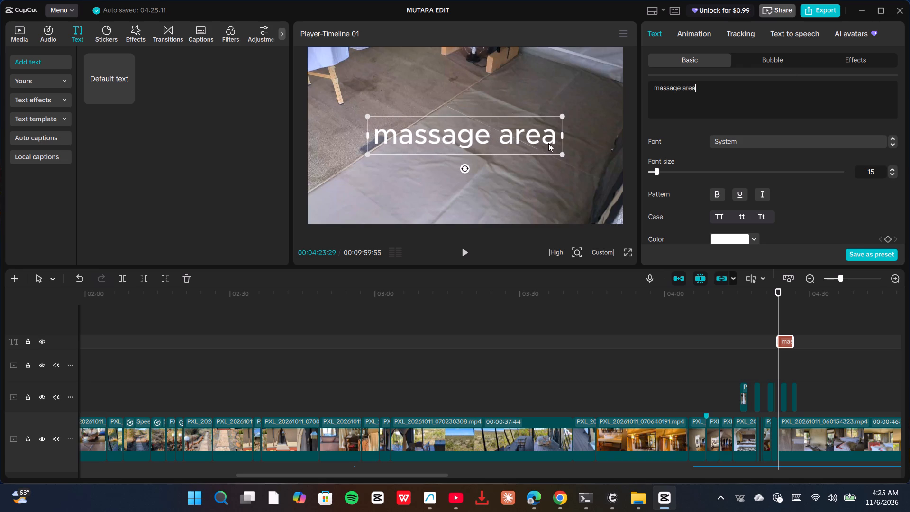
Shrink the massage area text and place it at the left of the video frame, a little below the middle.
{"action": "left_click_drag", "start_coordinate": [562, 153], "coordinate": [496, 152]}
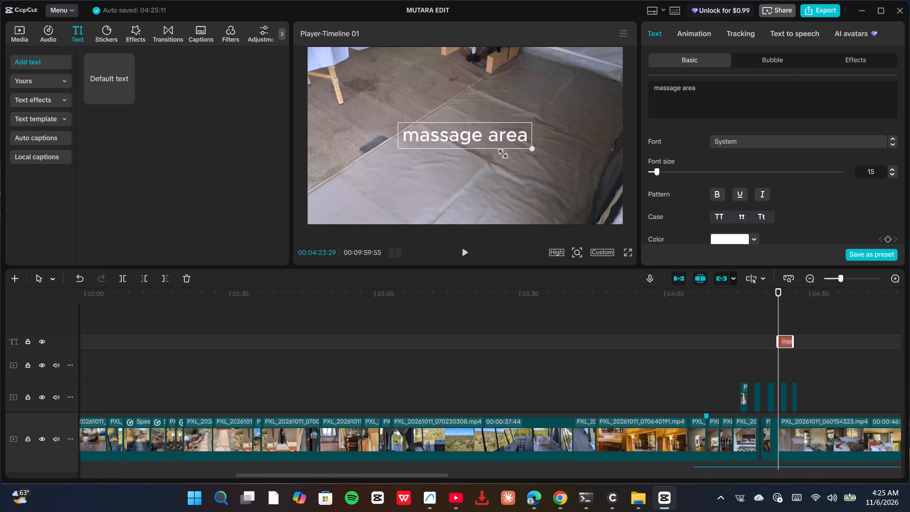
{"action": "left_click_drag", "start_coordinate": [496, 152], "coordinate": [495, 152]}
{"action": "left_click_drag", "start_coordinate": [481, 136], "coordinate": [398, 135]}
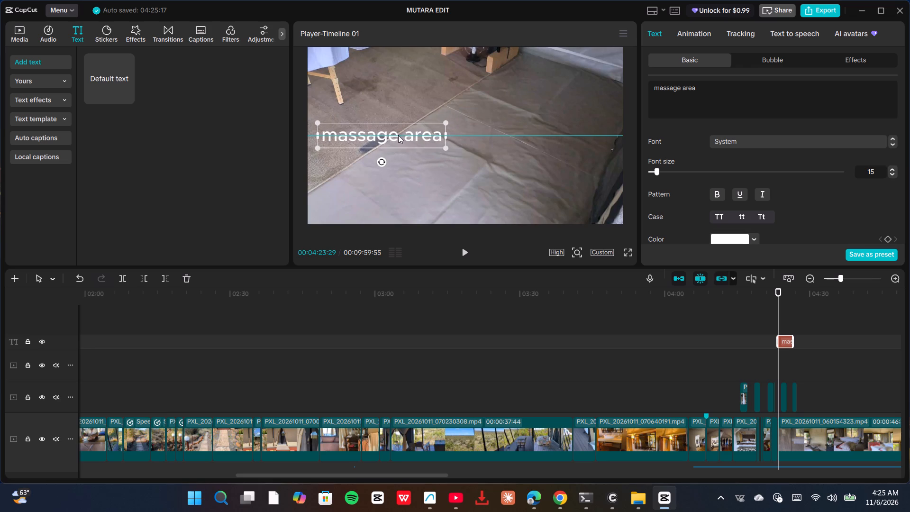
{"action": "left_click_drag", "start_coordinate": [398, 135], "coordinate": [393, 167]}
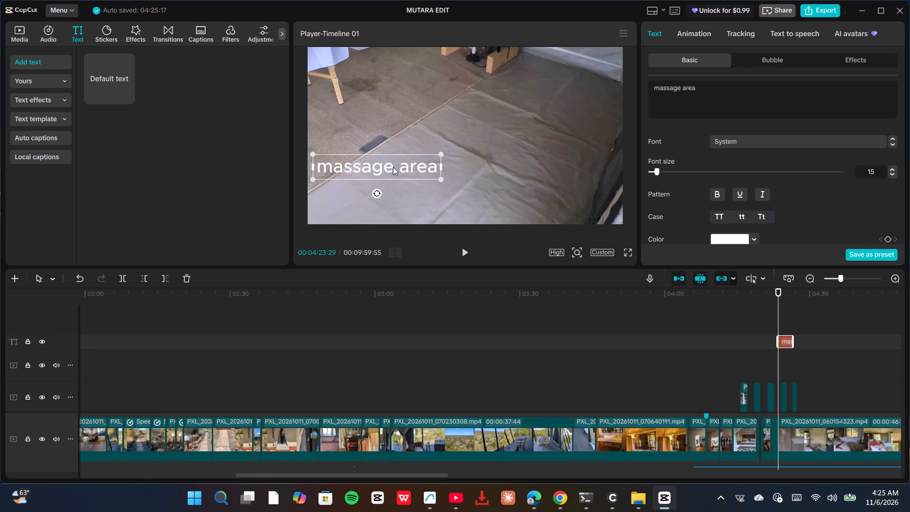
{"action": "left_click_drag", "start_coordinate": [393, 167], "coordinate": [391, 169]}
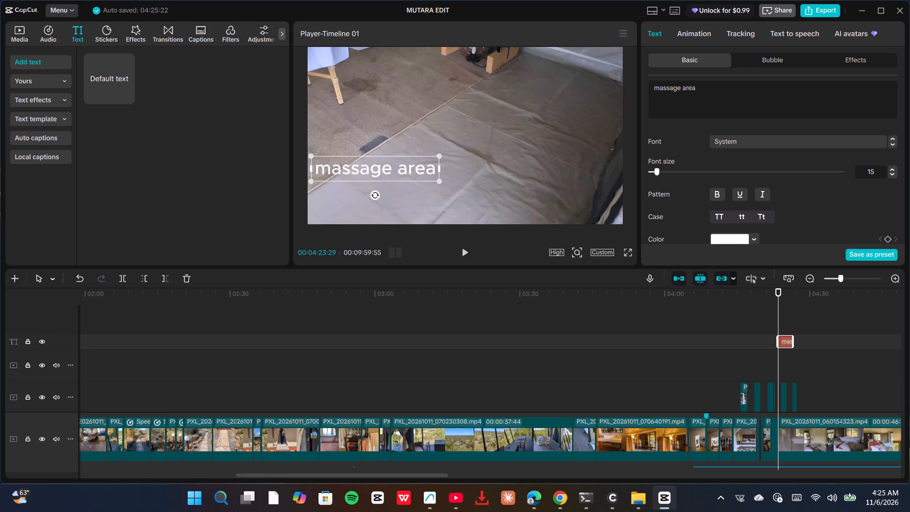
Change the massage area text colour to black (000000).
{"action": "scroll", "coordinate": [698, 172], "scroll_direction": "down", "scroll_amount": 5}
{"action": "scroll", "coordinate": [720, 187], "scroll_direction": "up", "scroll_amount": 1}
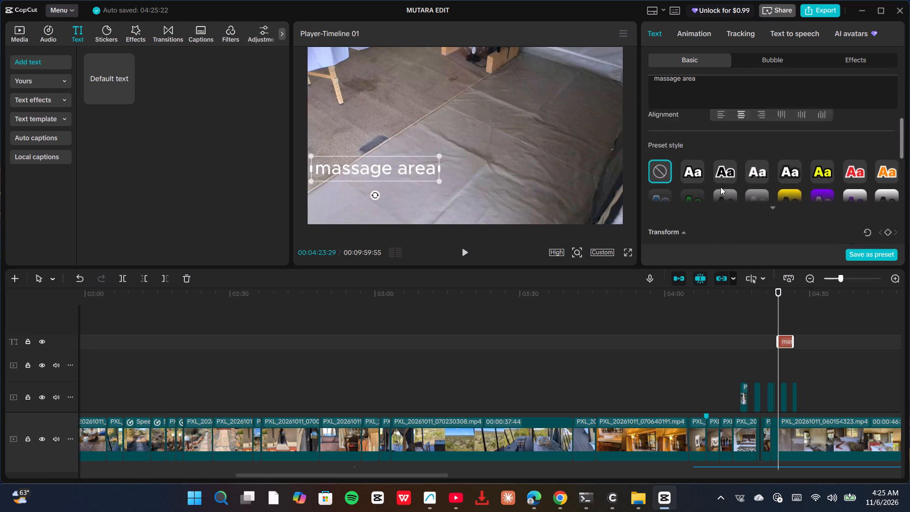
{"action": "scroll", "coordinate": [720, 187], "scroll_direction": "up", "scroll_amount": 2}
{"action": "left_click", "coordinate": [753, 159]}
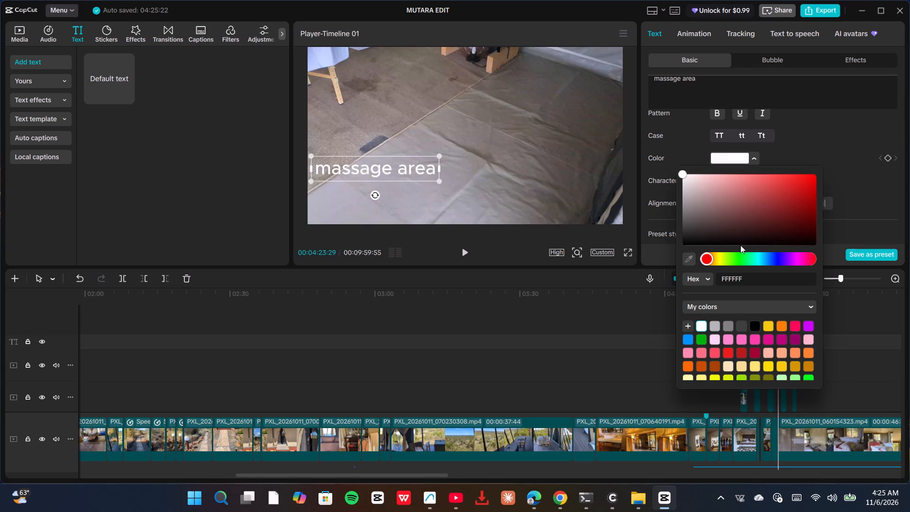
{"action": "left_click", "coordinate": [755, 324]}
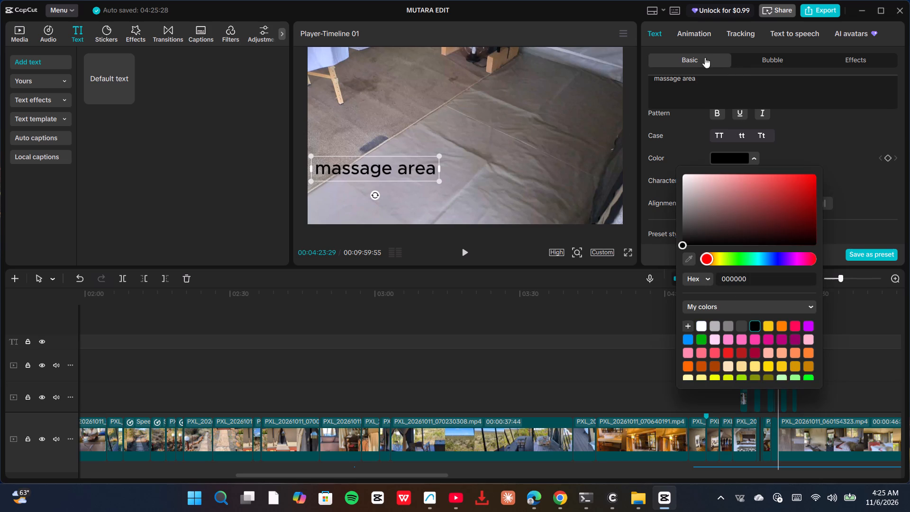
{"action": "left_click", "coordinate": [681, 60]}
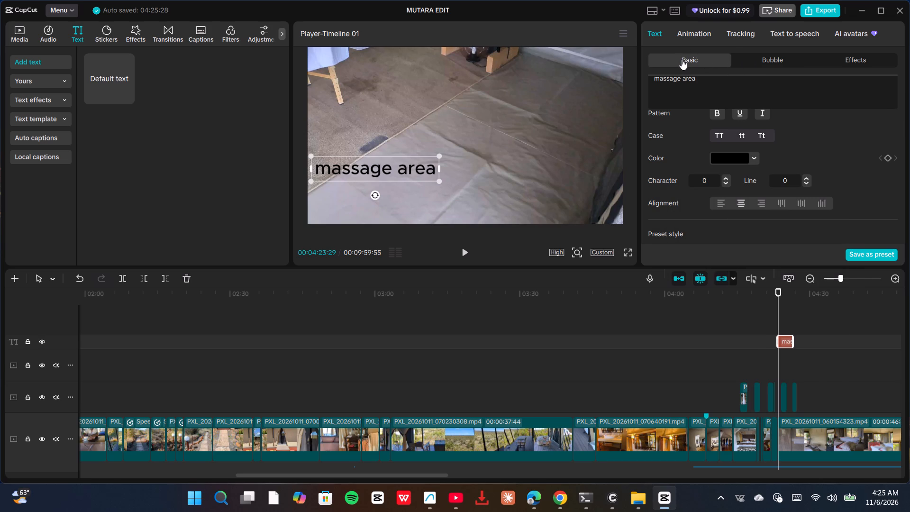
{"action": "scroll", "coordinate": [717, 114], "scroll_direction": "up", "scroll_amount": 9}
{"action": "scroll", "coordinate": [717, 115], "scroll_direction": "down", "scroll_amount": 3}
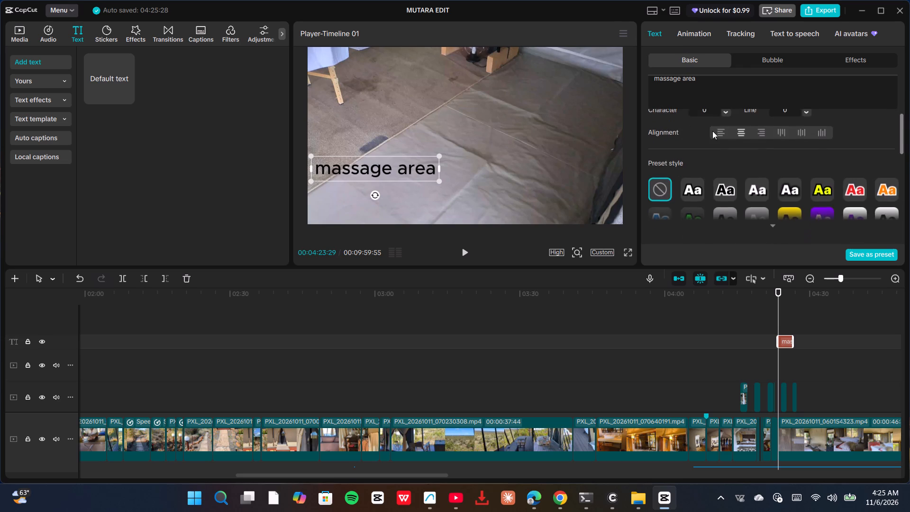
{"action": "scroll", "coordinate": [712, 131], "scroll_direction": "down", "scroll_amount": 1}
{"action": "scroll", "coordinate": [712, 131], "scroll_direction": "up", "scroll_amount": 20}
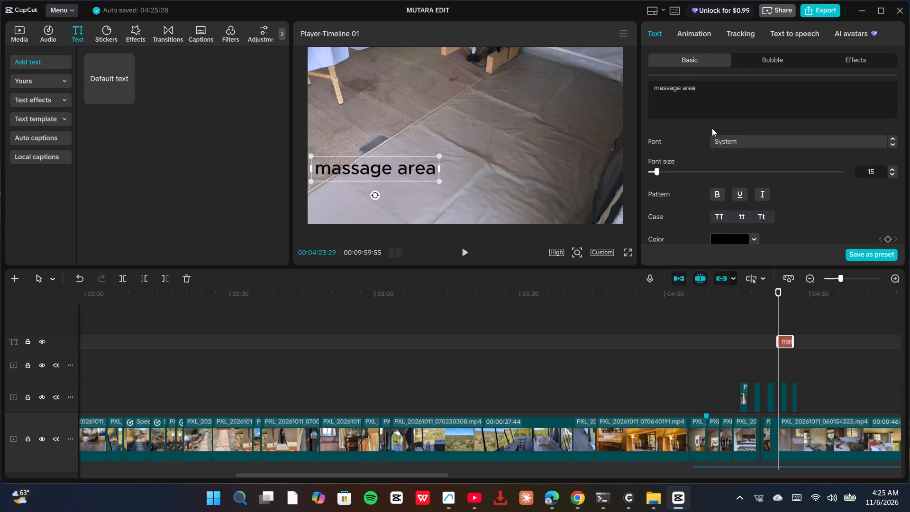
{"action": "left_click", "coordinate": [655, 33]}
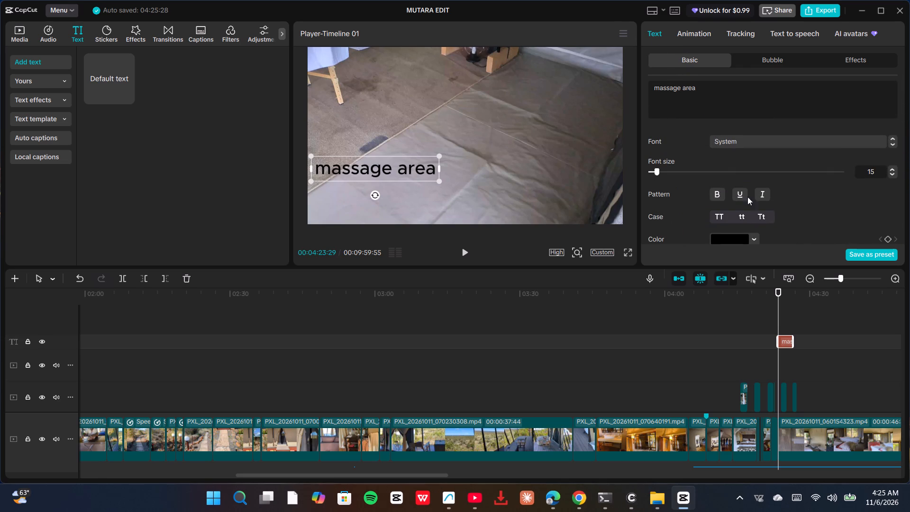
Give the massage area text the favourited In animation found directly below Neon Cursor.
{"action": "left_click", "coordinate": [700, 32]}
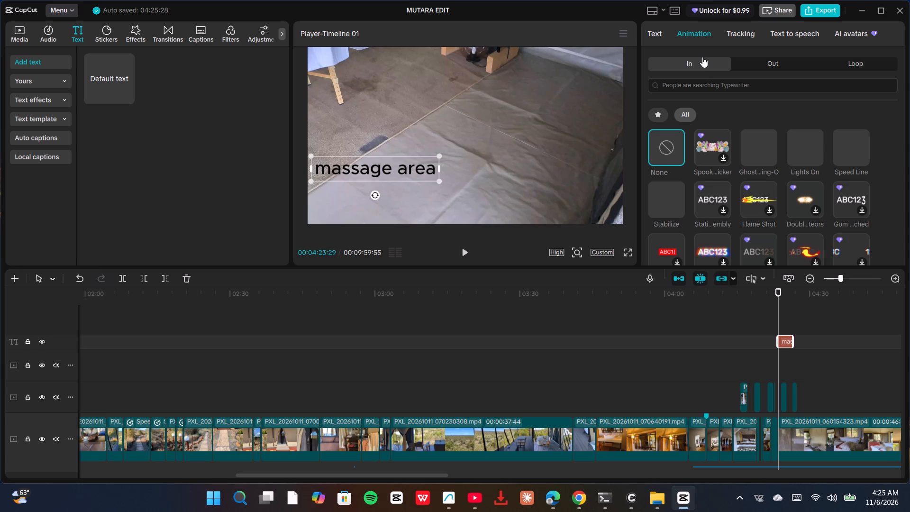
{"action": "scroll", "coordinate": [756, 193], "scroll_direction": "down", "scroll_amount": 2}
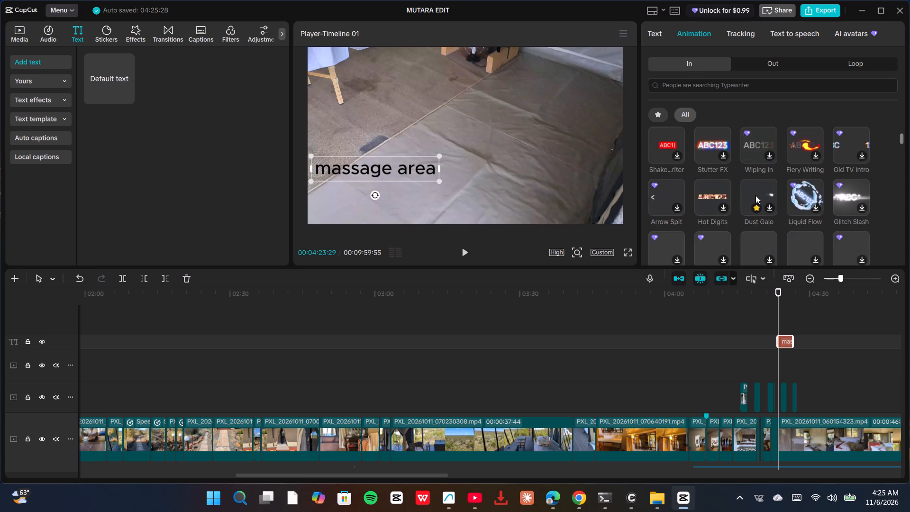
{"action": "scroll", "coordinate": [755, 195], "scroll_direction": "down", "scroll_amount": 1}
{"action": "scroll", "coordinate": [713, 215], "scroll_direction": "down", "scroll_amount": 3}
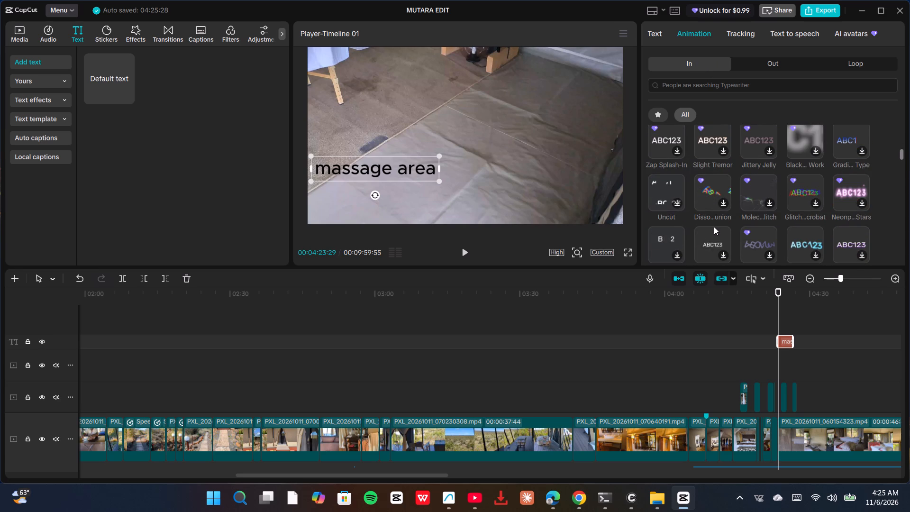
{"action": "scroll", "coordinate": [710, 242], "scroll_direction": "down", "scroll_amount": 1}
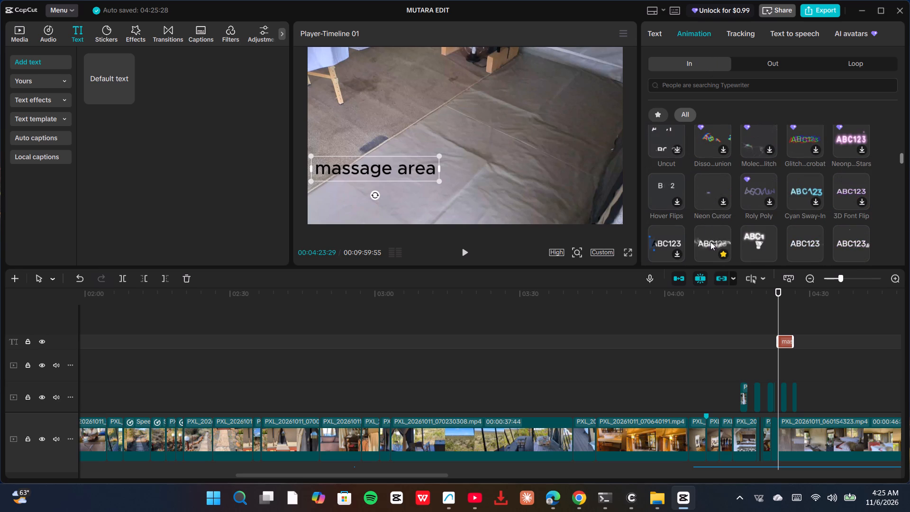
{"action": "left_click", "coordinate": [709, 246]}
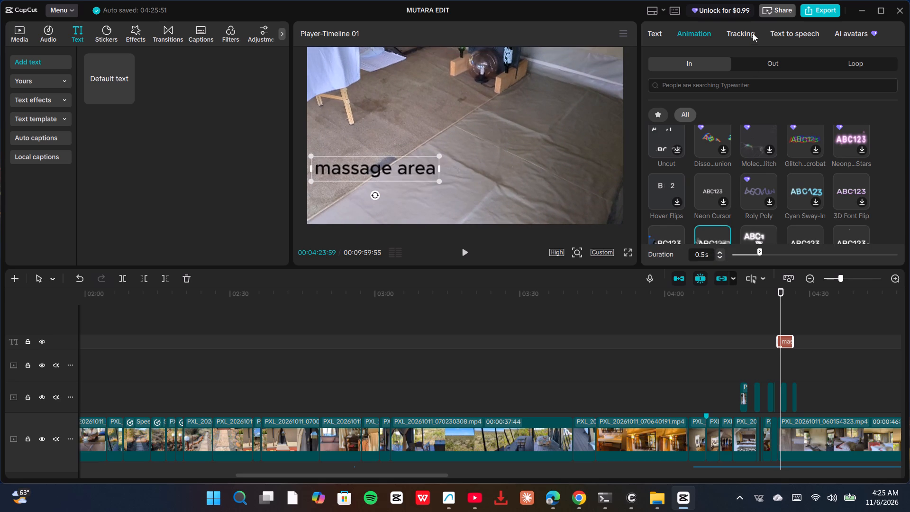
Mark the UFO Shine-O Out animation as a favourite and apply it to the massage area text.
{"action": "left_click", "coordinate": [775, 63]}
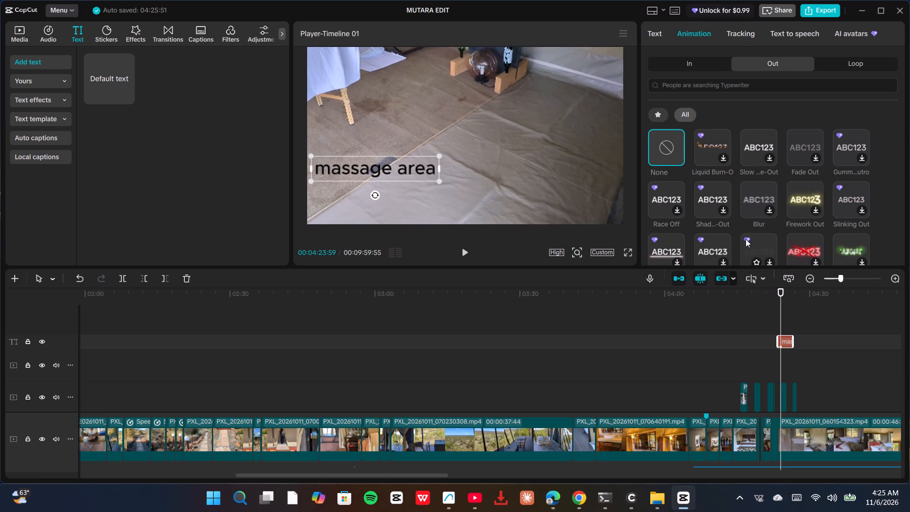
{"action": "scroll", "coordinate": [722, 222], "scroll_direction": "down", "scroll_amount": 7}
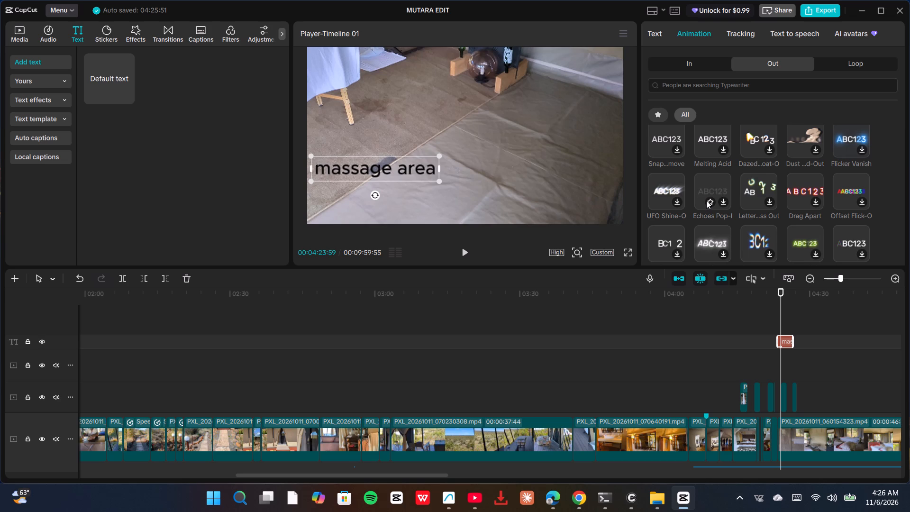
{"action": "left_click", "coordinate": [664, 201]}
{"action": "left_click", "coordinate": [669, 183]}
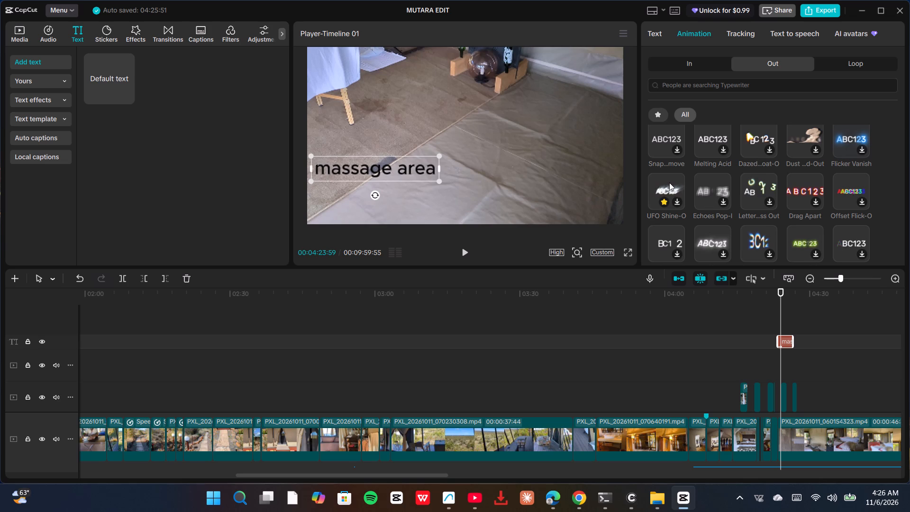
{"action": "left_click", "coordinate": [686, 63]}
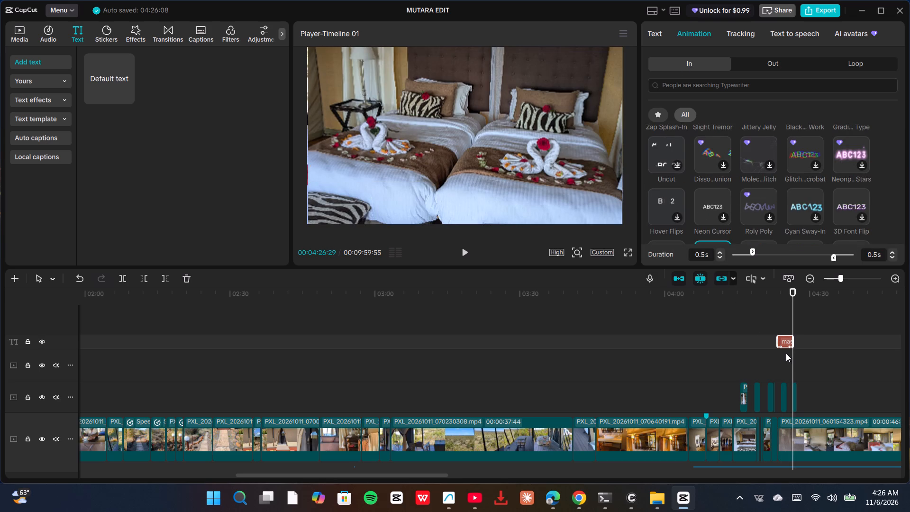
Play the timeline from about 04:22 to check the massage area text and its animations over the footage.
{"action": "left_click", "coordinate": [774, 359]}
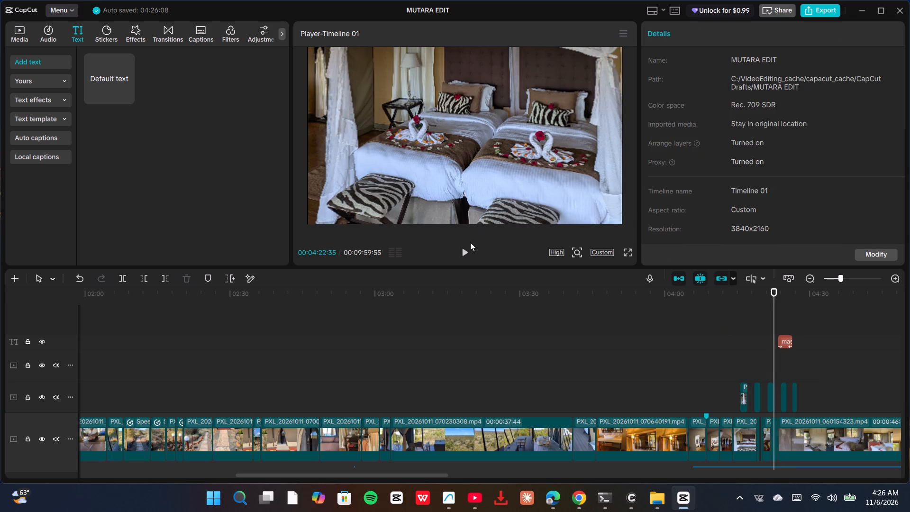
{"action": "left_click", "coordinate": [466, 251]}
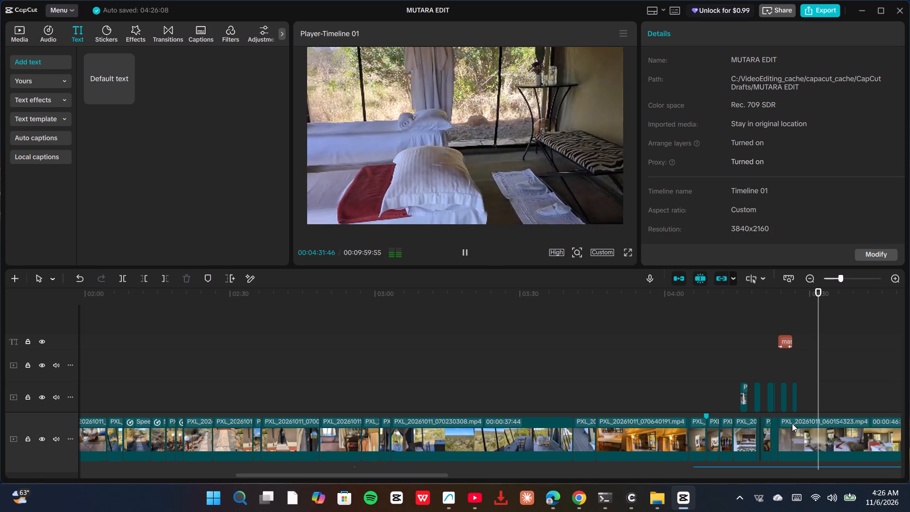
{"action": "scroll", "coordinate": [792, 422], "scroll_direction": "up", "scroll_amount": 1}
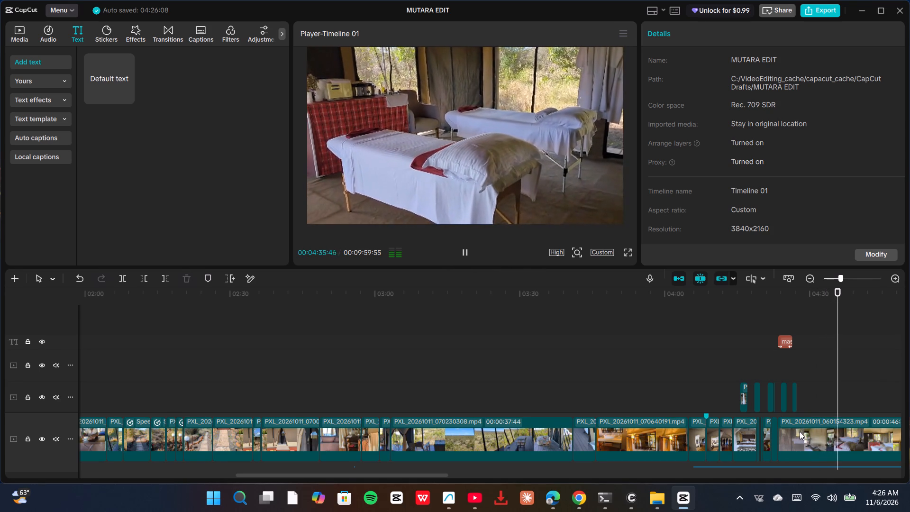
{"action": "scroll", "coordinate": [817, 417], "scroll_direction": "down", "scroll_amount": 3}
{"action": "scroll", "coordinate": [817, 417], "scroll_direction": "up", "scroll_amount": 2}
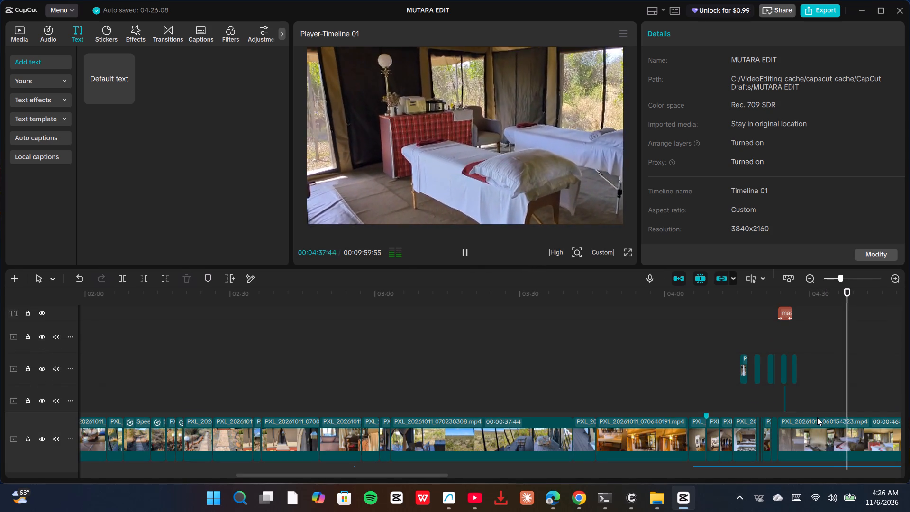
{"action": "scroll", "coordinate": [817, 417], "scroll_direction": "up", "scroll_amount": 1}
{"action": "scroll", "coordinate": [817, 417], "scroll_direction": "down", "scroll_amount": 5}
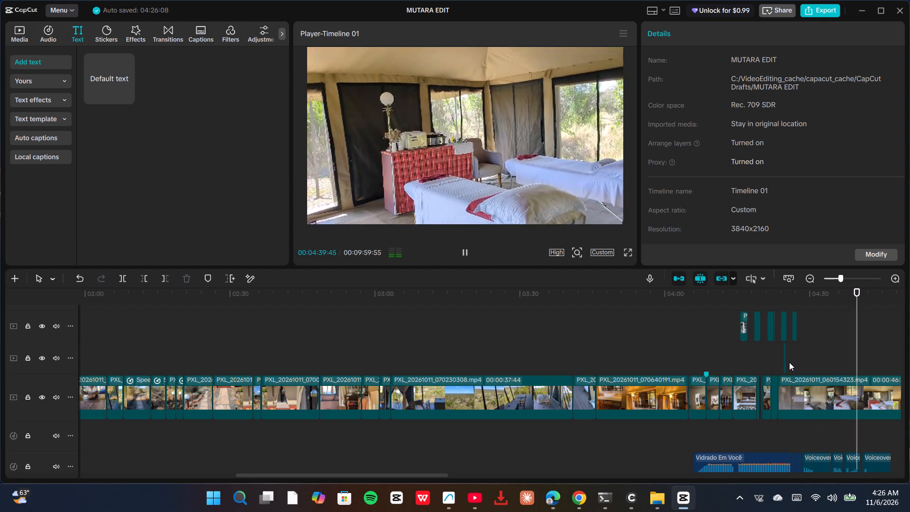
Move the first short overlay clip at about 04:24 onto the main track, directly before PXL_20261011_060154323.mp4.
{"action": "left_click", "coordinate": [785, 359]}
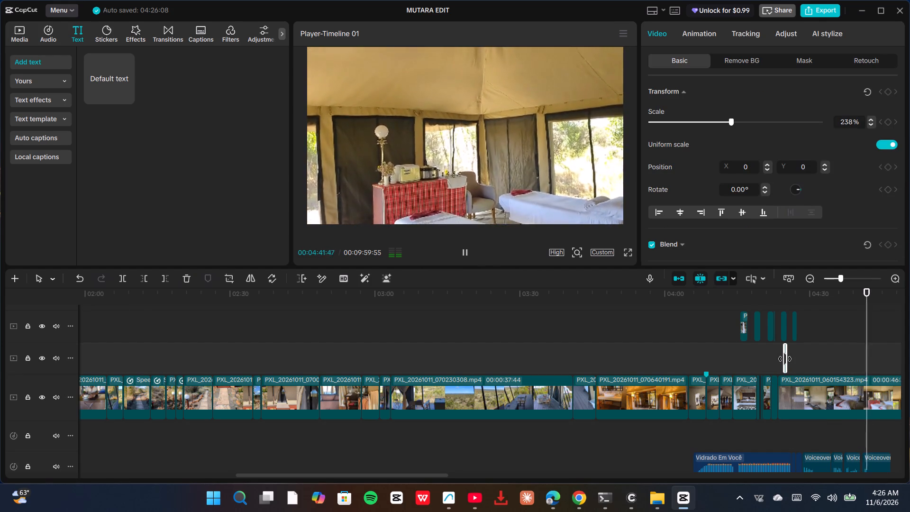
{"action": "scroll", "coordinate": [785, 359], "scroll_direction": "up", "scroll_amount": 3, "text": "ctrl"}
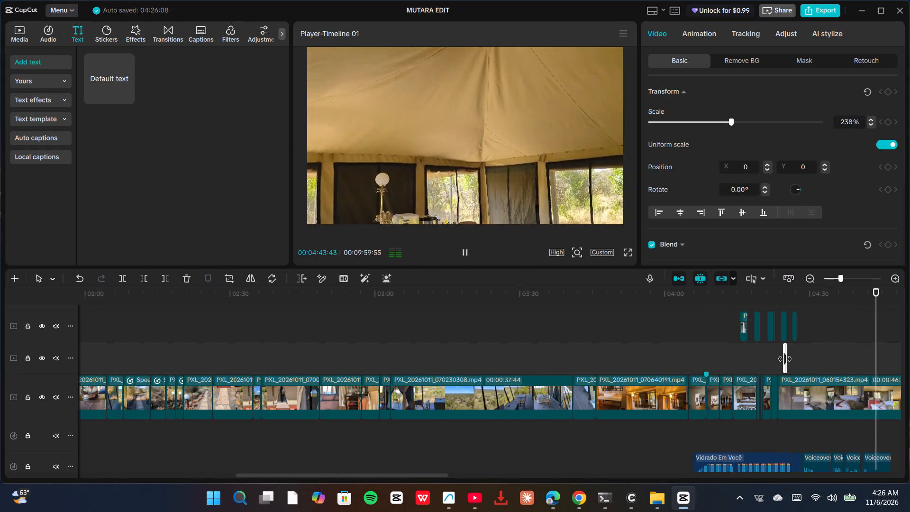
{"action": "scroll", "coordinate": [785, 359], "scroll_direction": "up", "scroll_amount": 20, "text": "ctrl"}
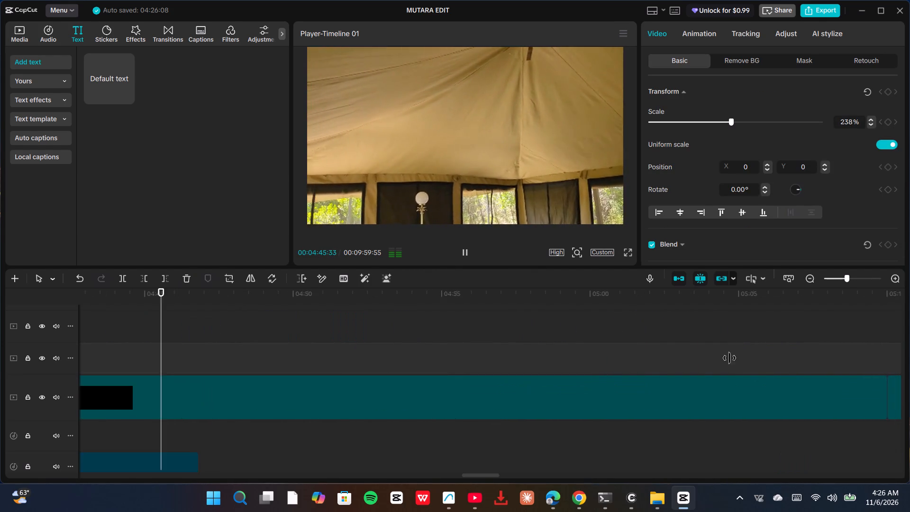
{"action": "left_click_drag", "start_coordinate": [227, 341], "coordinate": [83, 320]}
{"action": "key", "text": "space"}
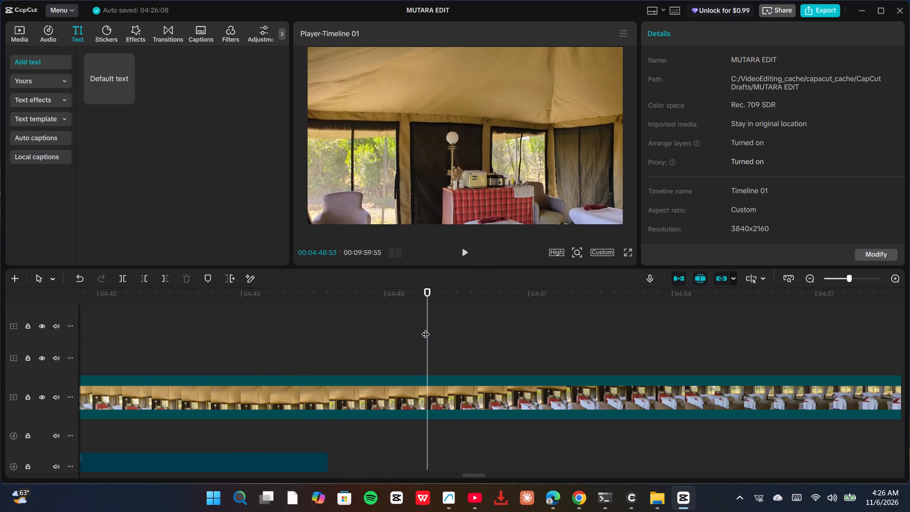
{"action": "left_click_drag", "start_coordinate": [428, 329], "coordinate": [84, 331]}
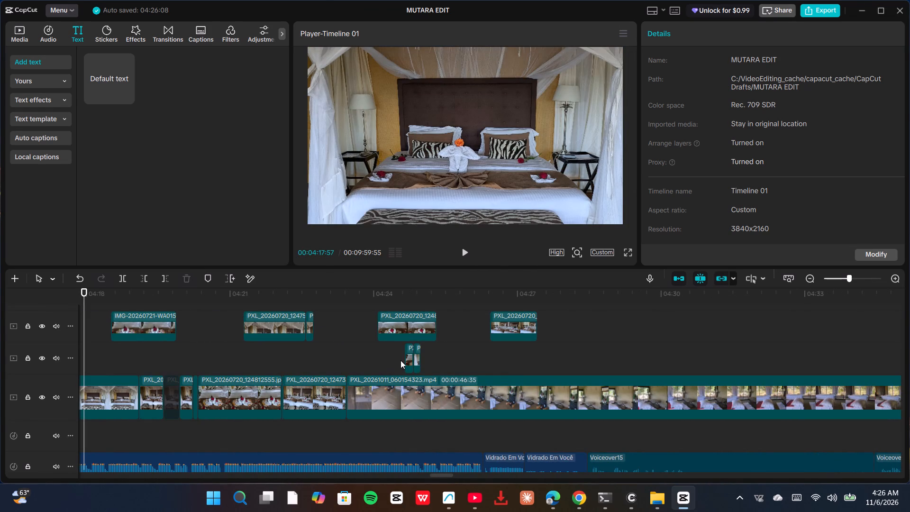
{"action": "left_click", "coordinate": [402, 357]}
{"action": "scroll", "coordinate": [403, 358], "scroll_direction": "up", "scroll_amount": 6, "text": "ctrl"}
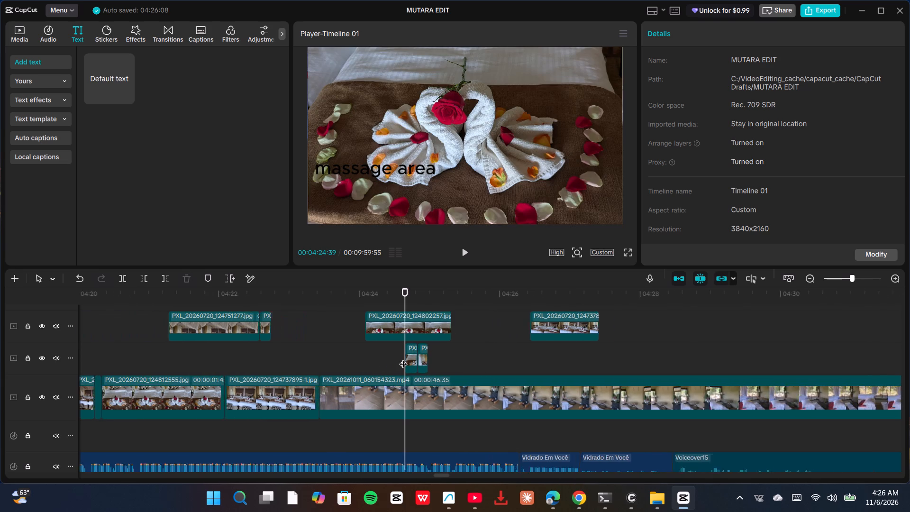
{"action": "scroll", "coordinate": [403, 358], "scroll_direction": "up", "scroll_amount": 4, "text": "ctrl"}
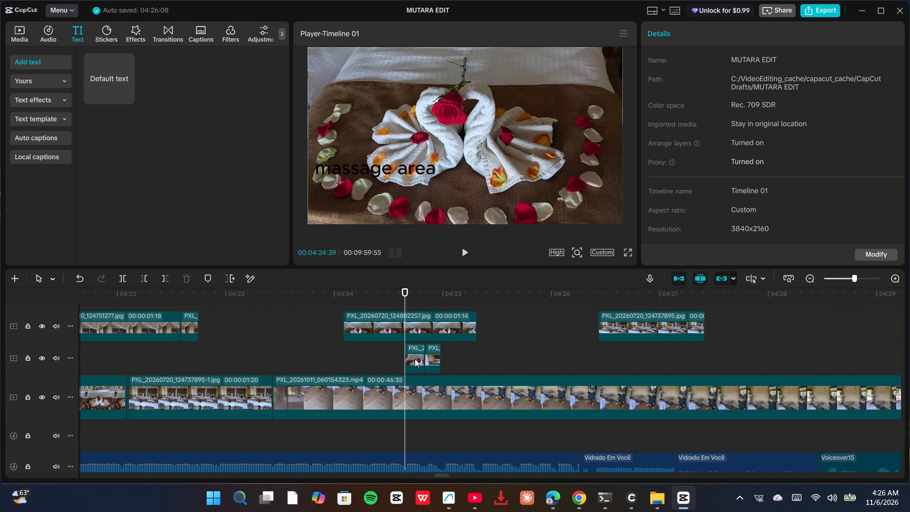
{"action": "left_click", "coordinate": [414, 359]}
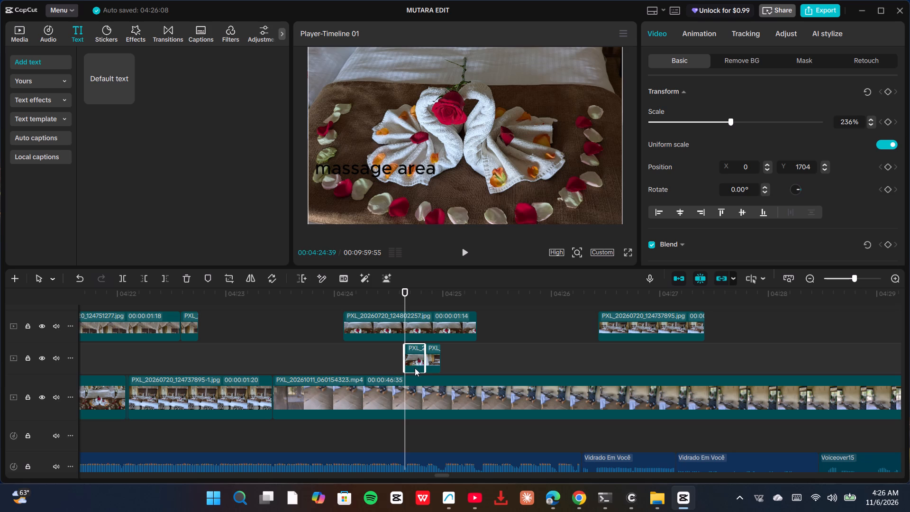
{"action": "left_click_drag", "start_coordinate": [413, 363], "coordinate": [291, 403]}
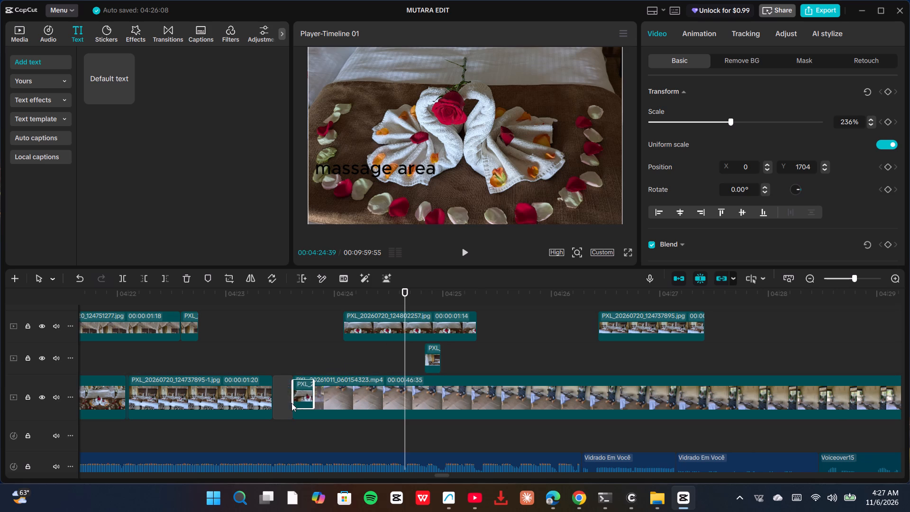
{"action": "left_click_drag", "start_coordinate": [291, 403], "coordinate": [285, 406]}
Lengthen the photo clip just inserted before PXL_20261011_060154323.mp4 slightly, extending its end to a little before 04:24.
{"action": "left_click_drag", "start_coordinate": [294, 399], "coordinate": [304, 399]}
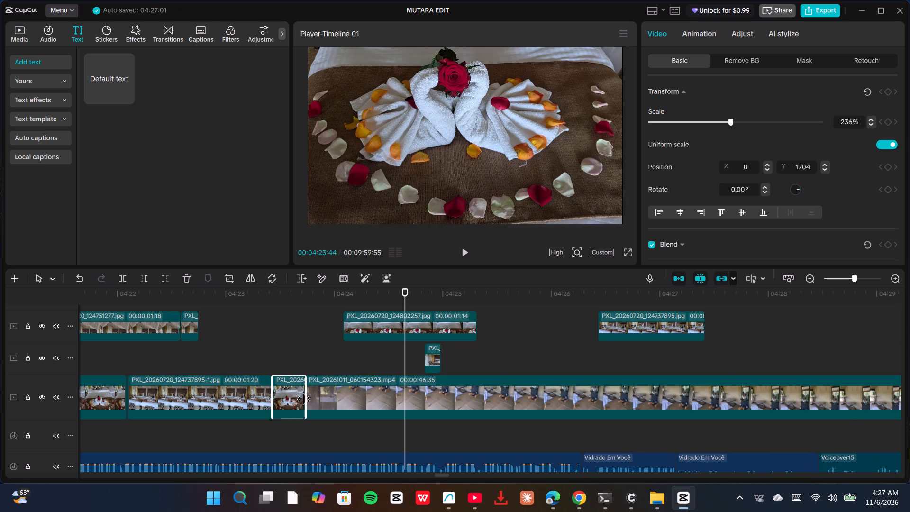
{"action": "left_click_drag", "start_coordinate": [304, 399], "coordinate": [301, 397]}
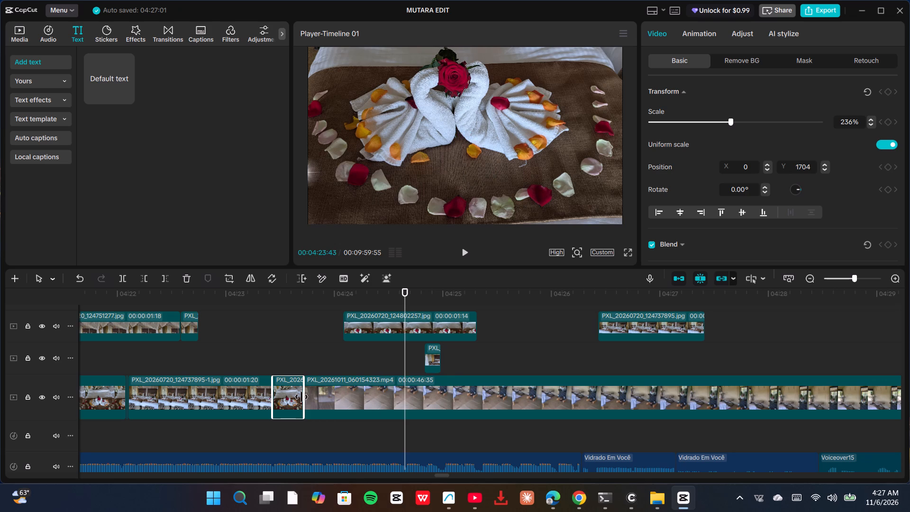
{"action": "left_click_drag", "start_coordinate": [301, 397], "coordinate": [313, 398]}
Move the remaining short overlay clip at about 04:24 onto the main track, directly before PXL_20261011_060154323.mp4.
{"action": "left_click", "coordinate": [432, 355]}
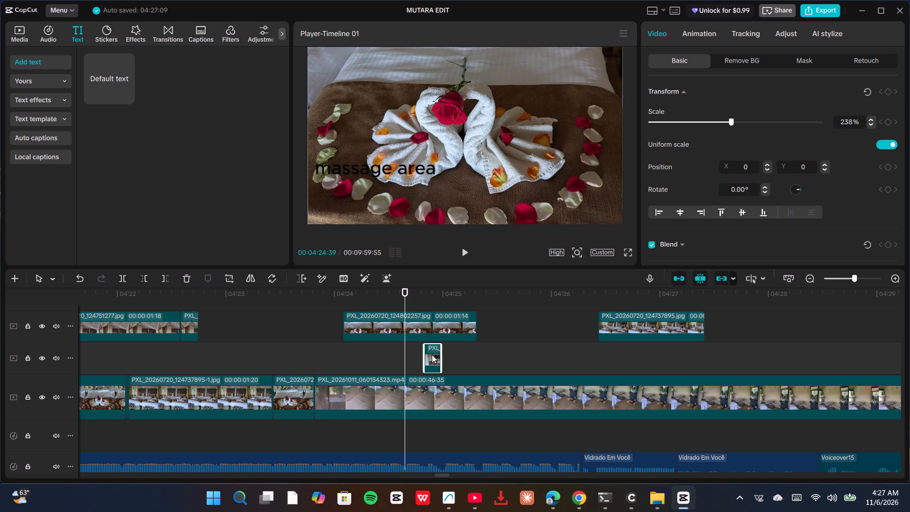
{"action": "left_click_drag", "start_coordinate": [432, 355], "coordinate": [326, 394]}
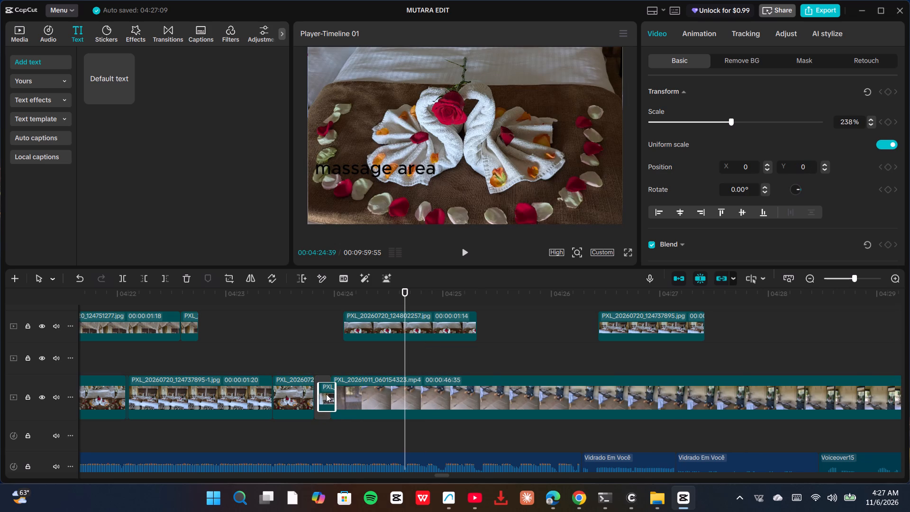
{"action": "left_click_drag", "start_coordinate": [326, 394], "coordinate": [323, 394]}
Extend PXL_20260720_124348323.MP.jpg on the main track to a duration of 00:00:03:36, ending level with the PXL_20260720_124737895.jpg overlay.
{"action": "left_click_drag", "start_coordinate": [332, 369], "coordinate": [344, 369]}
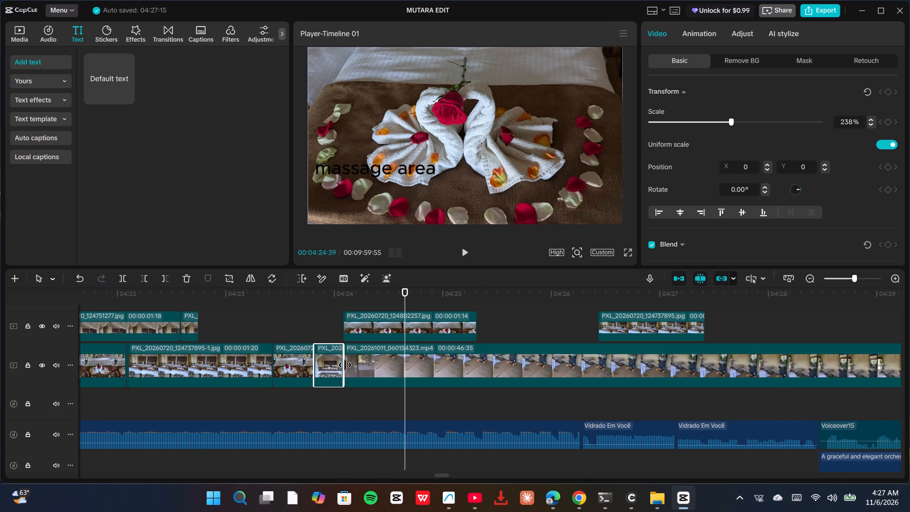
{"action": "left_click_drag", "start_coordinate": [345, 365], "coordinate": [477, 366]}
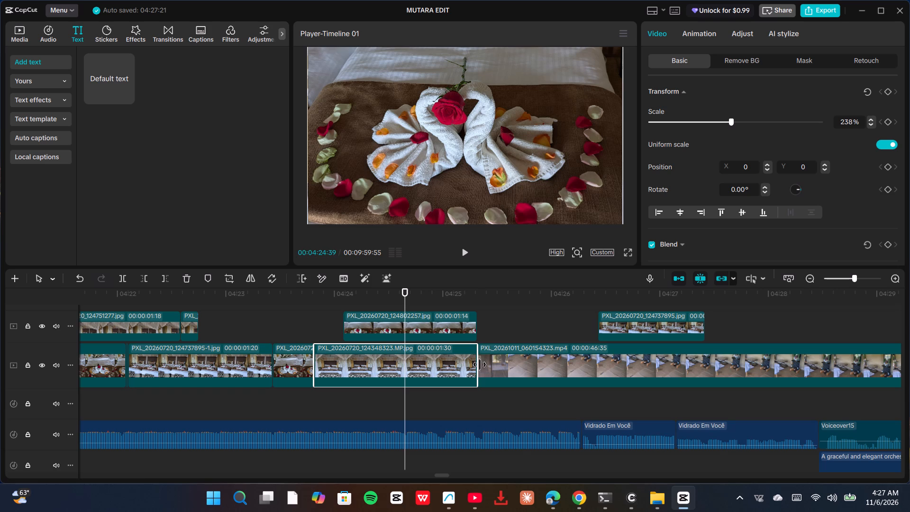
{"action": "left_click_drag", "start_coordinate": [478, 361], "coordinate": [521, 361]}
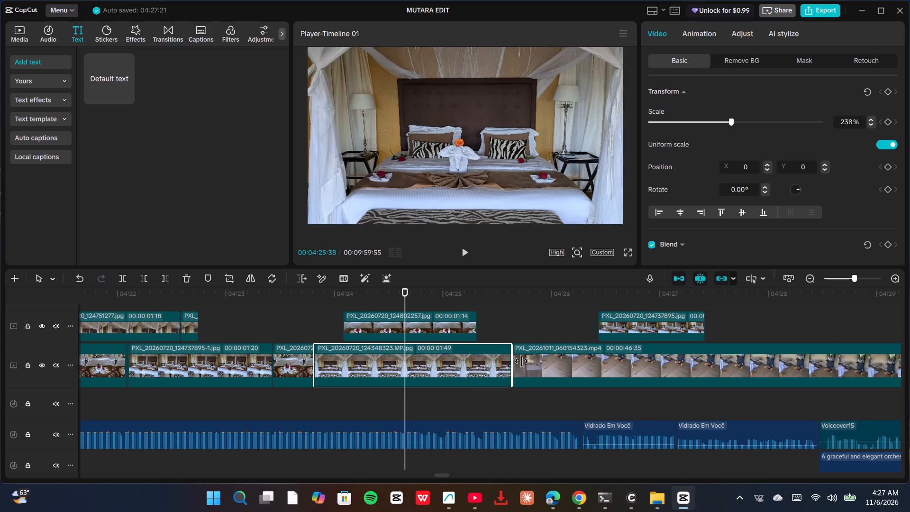
{"action": "left_click_drag", "start_coordinate": [521, 361], "coordinate": [699, 354]}
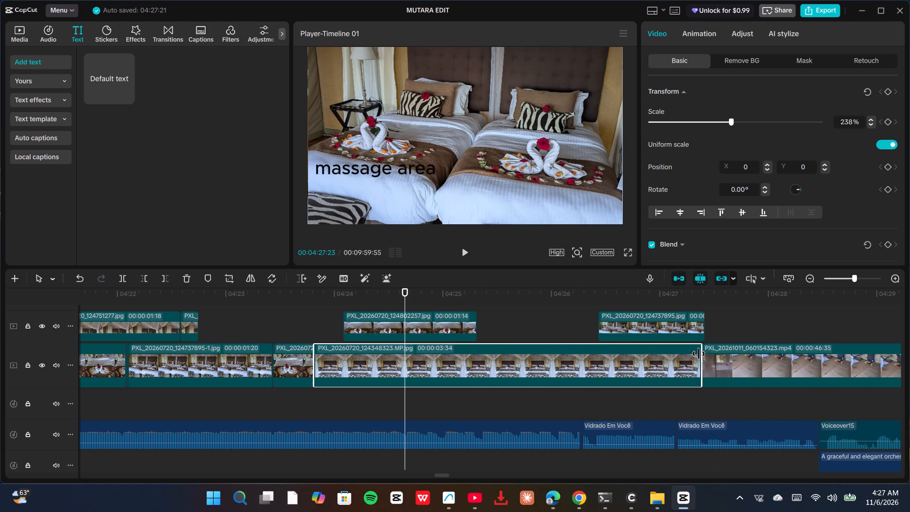
{"action": "left_click_drag", "start_coordinate": [699, 354], "coordinate": [705, 354]}
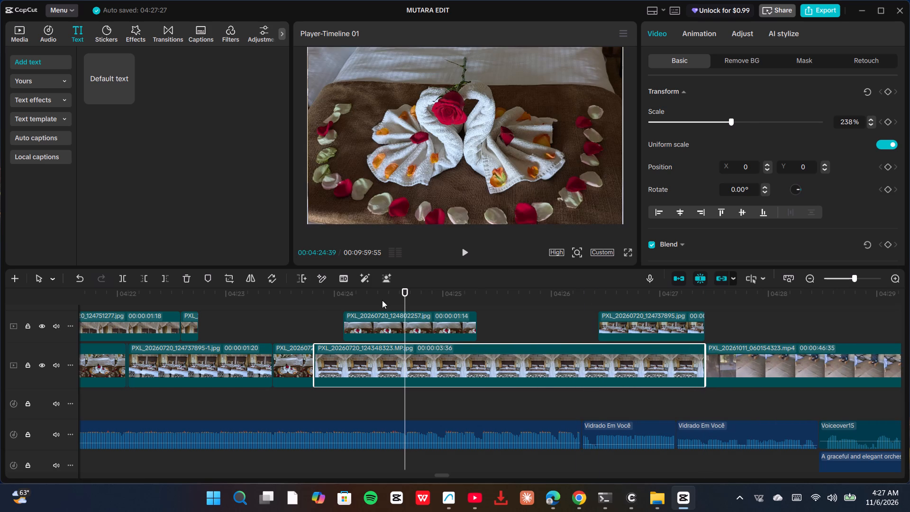
Play the timeline from about 04:23 to 04:31 to check the inserted photos and the massage area text.
{"action": "left_click", "coordinate": [300, 323]}
{"action": "left_click", "coordinate": [462, 250]}
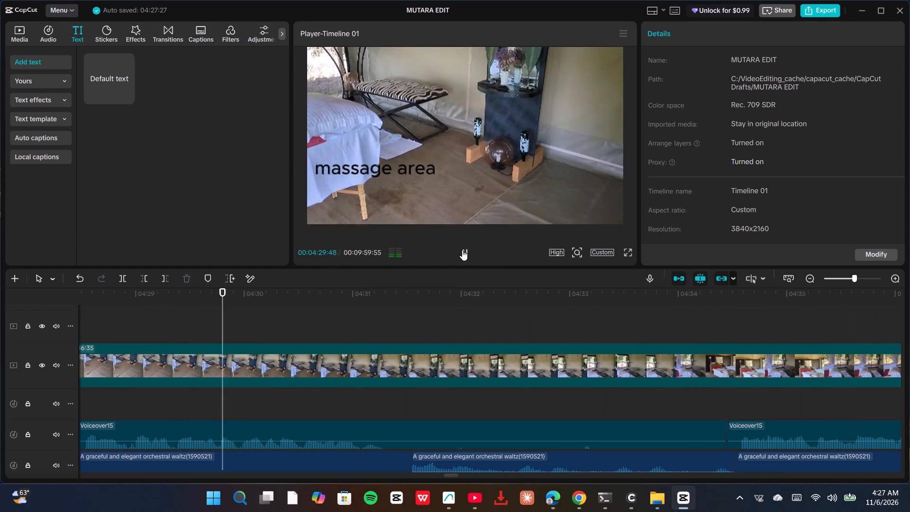
{"action": "key", "text": "space"}
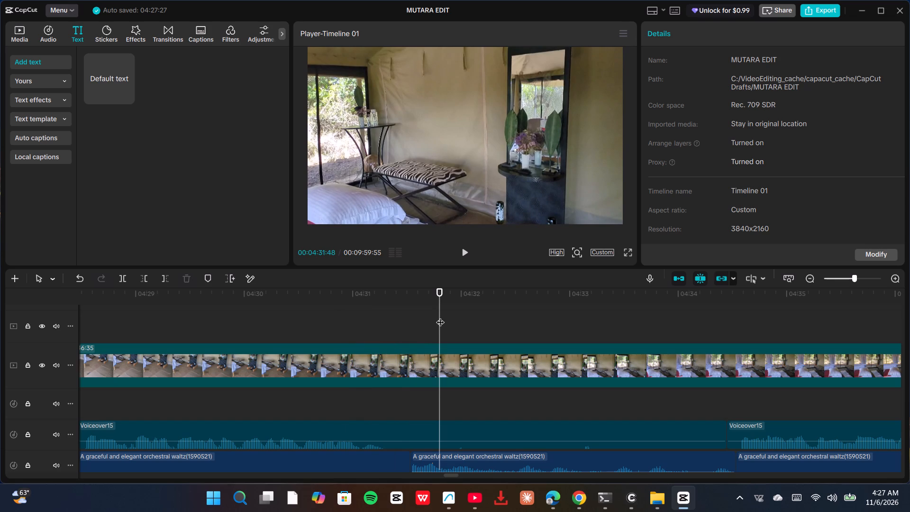
Play the sequence again from about 04:19 to about 05:08 to review the photos, massage area footage, voiceover and music.
{"action": "left_click_drag", "start_coordinate": [440, 317], "coordinate": [82, 315]}
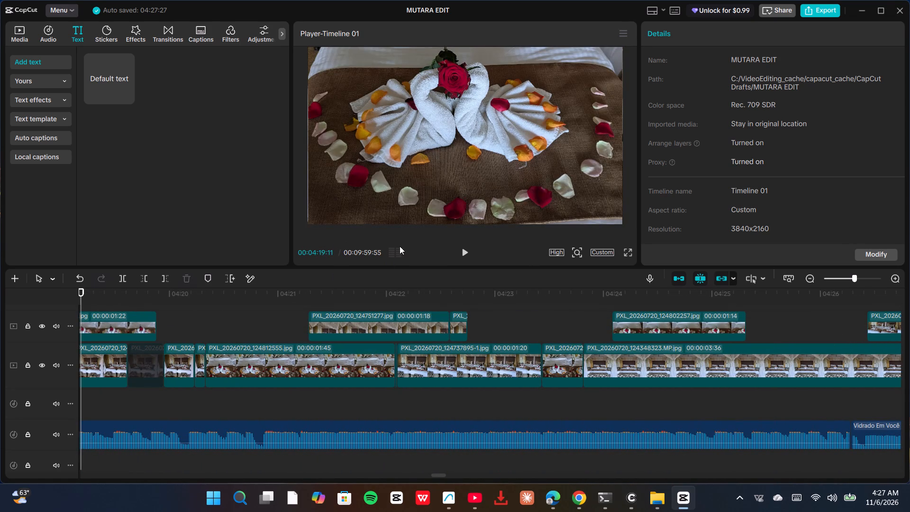
{"action": "left_click", "coordinate": [466, 252]}
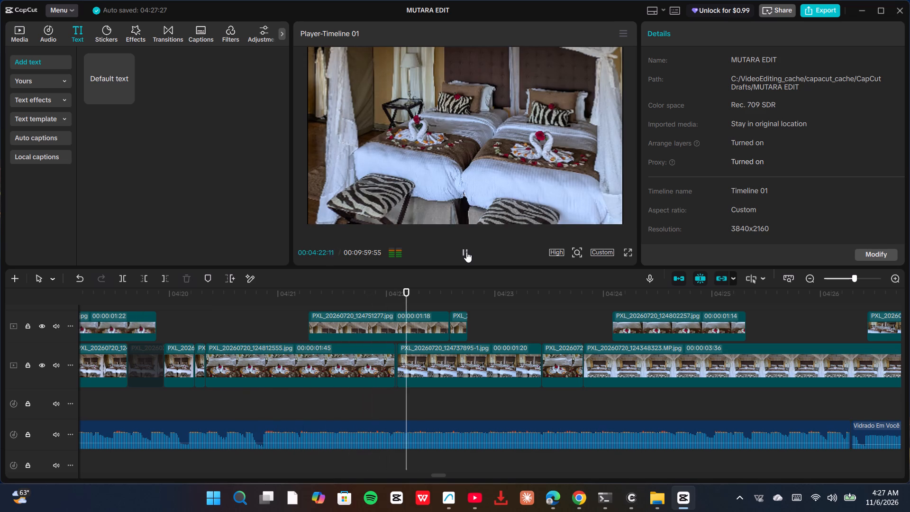
{"action": "left_click", "coordinate": [466, 252]}
{"action": "left_click", "coordinate": [466, 252]}
{"action": "left_click", "coordinate": [466, 252]}
{"action": "left_click", "coordinate": [466, 252]}
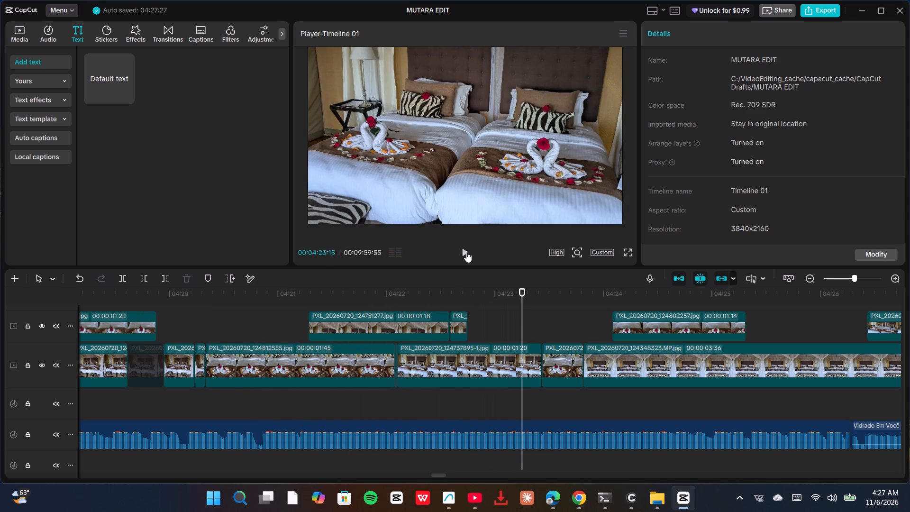
{"action": "left_click", "coordinate": [466, 252]}
{"action": "left_click", "coordinate": [466, 252]}
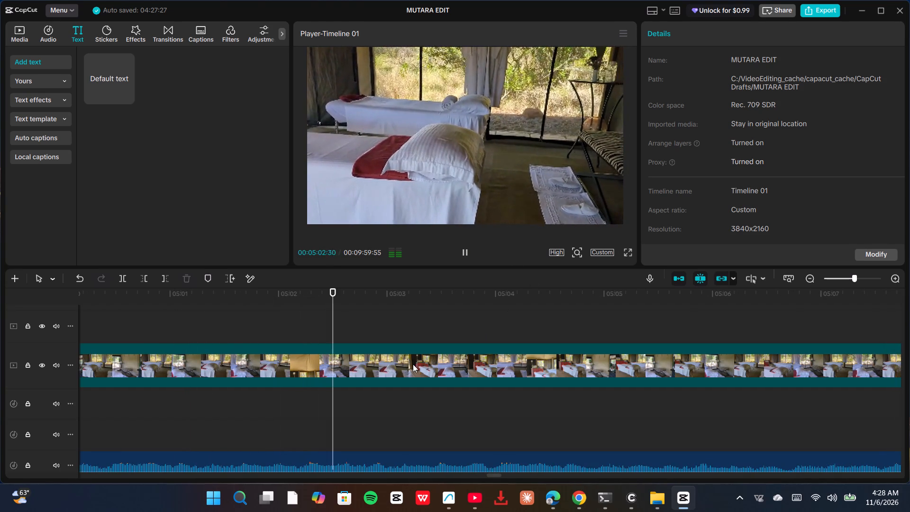
{"action": "scroll", "coordinate": [417, 359], "scroll_direction": "down", "scroll_amount": 6, "text": "ctrl"}
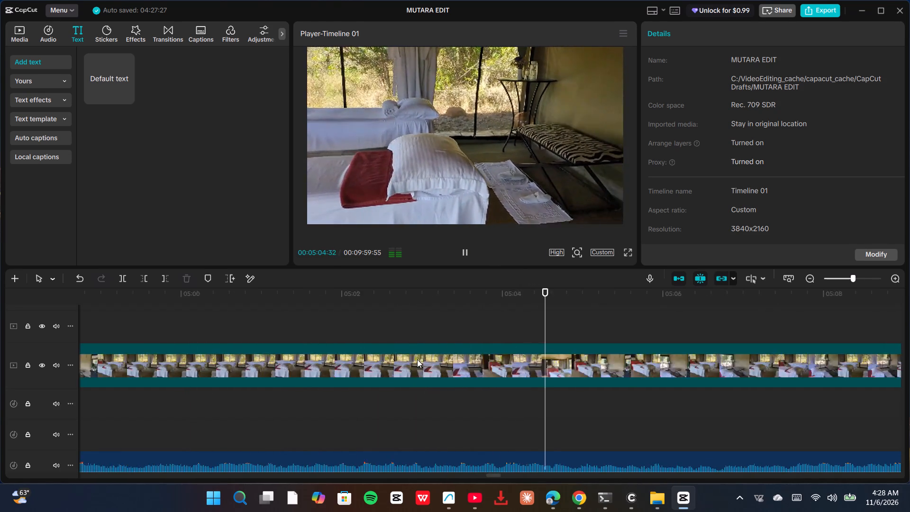
{"action": "scroll", "coordinate": [417, 359], "scroll_direction": "down", "scroll_amount": 20, "text": "ctrl"}
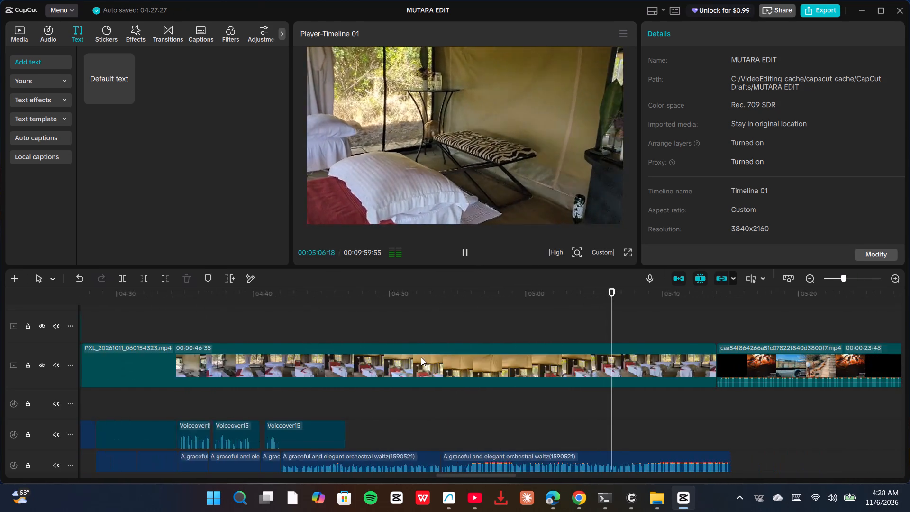
{"action": "key", "text": "space"}
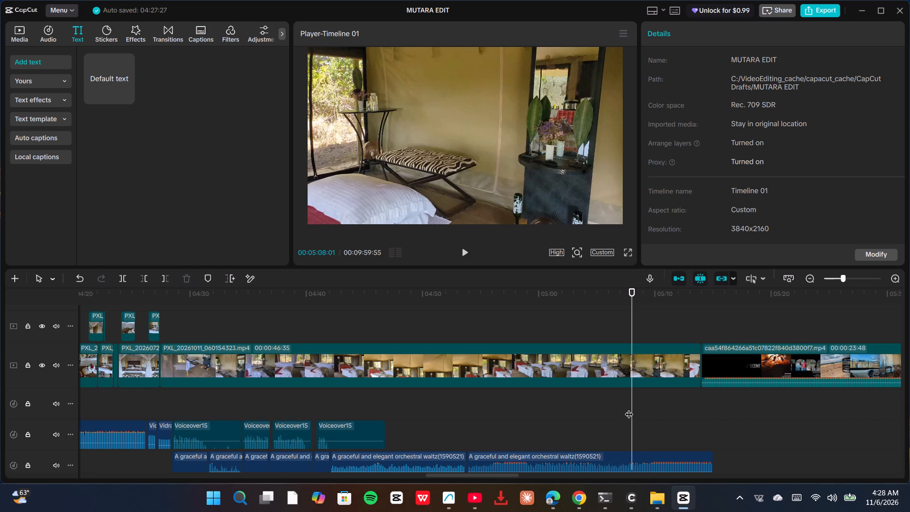
Split the last orchestral waltz music clip at 05:06:13.
{"action": "left_click", "coordinate": [624, 400]}
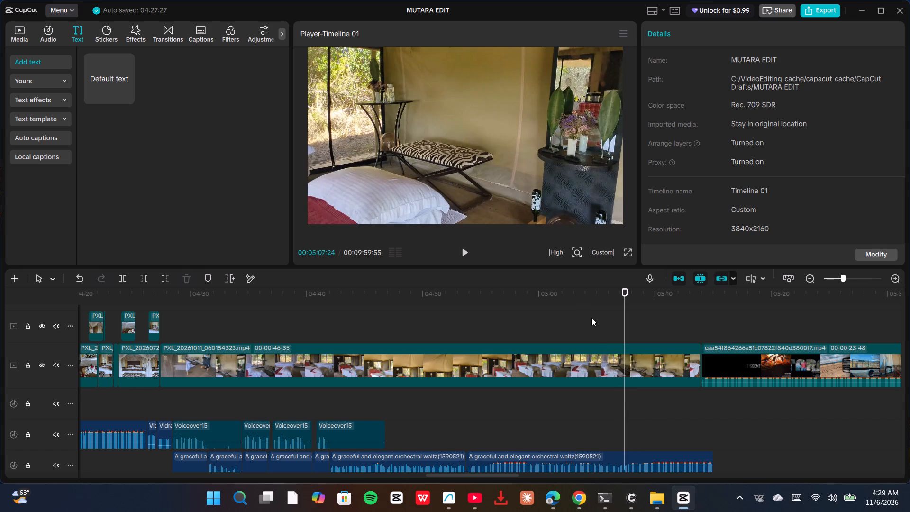
{"action": "left_click", "coordinate": [463, 250]}
{"action": "left_click", "coordinate": [611, 421]}
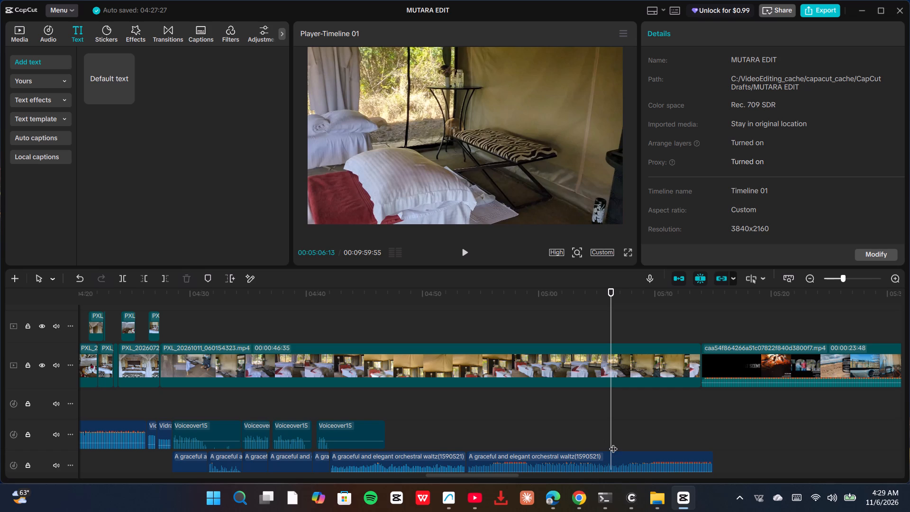
{"action": "left_click", "coordinate": [610, 459]}
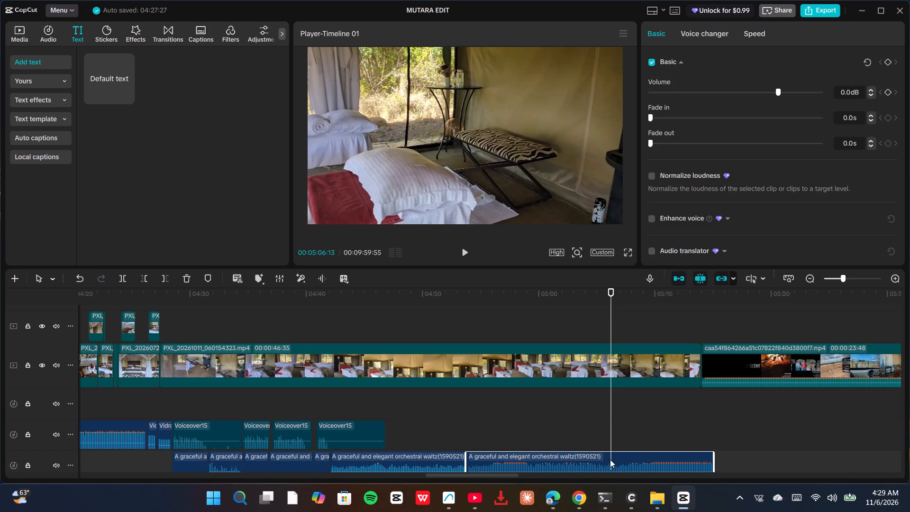
{"action": "key", "text": "ctrl+b"}
Play onward from the new cut and split the waltz music again at 05:09:58.
{"action": "key", "text": "space"}
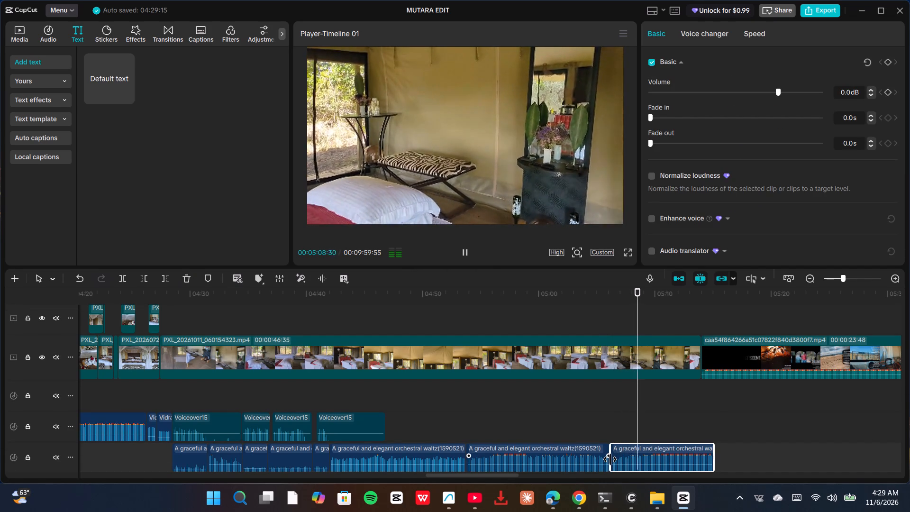
{"action": "key", "text": "space"}
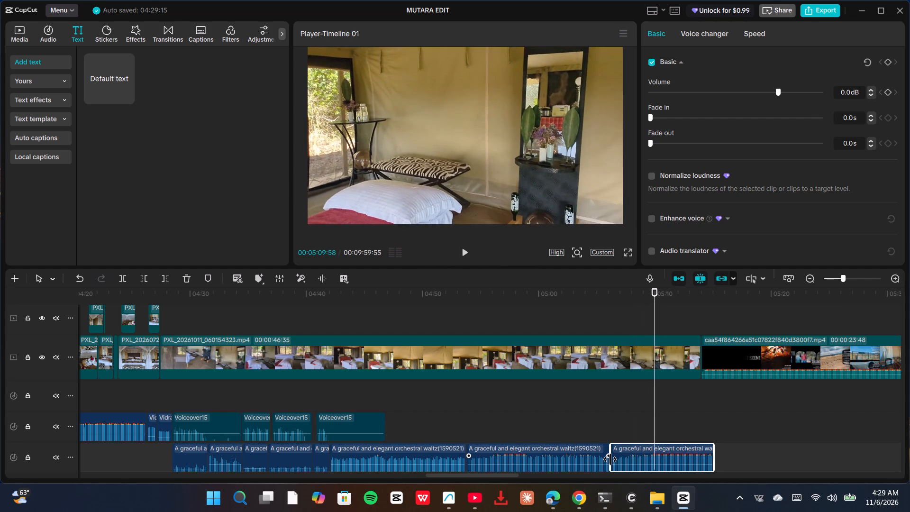
{"action": "key", "text": "ctrl+b"}
Record three consecutive voiceover takes starting at 05:06:13, with echo reduction on, the project muted and input volume 200.
{"action": "left_click", "coordinate": [610, 459], "text": "ctrl"}
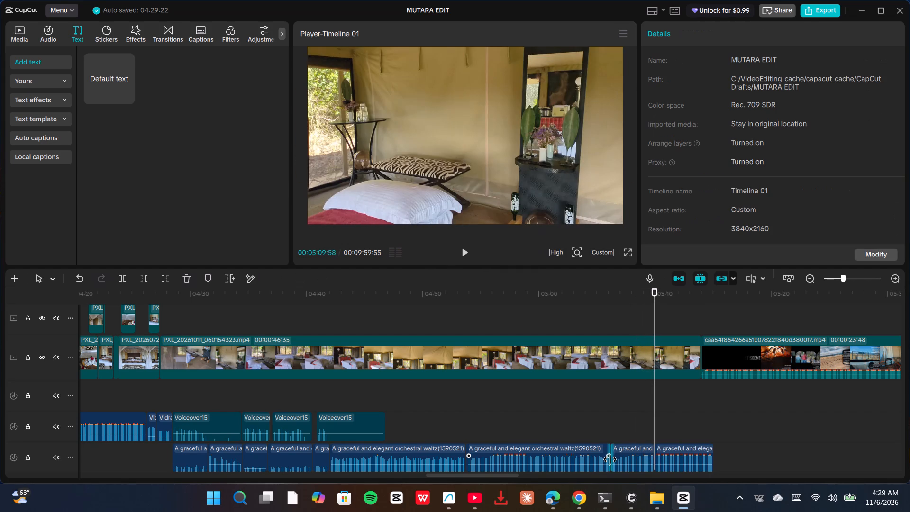
{"action": "scroll", "coordinate": [633, 428], "scroll_direction": "down", "scroll_amount": 3}
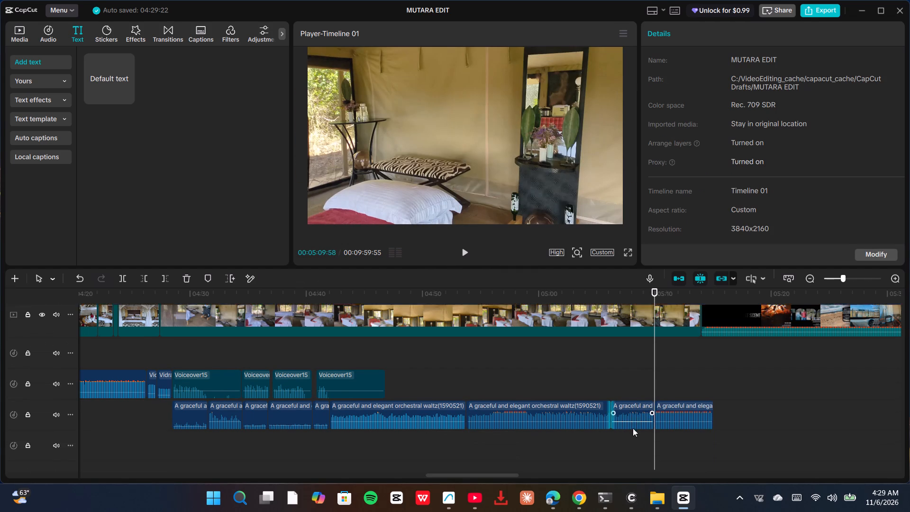
{"action": "scroll", "coordinate": [633, 428], "scroll_direction": "down", "scroll_amount": 1}
{"action": "left_click", "coordinate": [612, 433]}
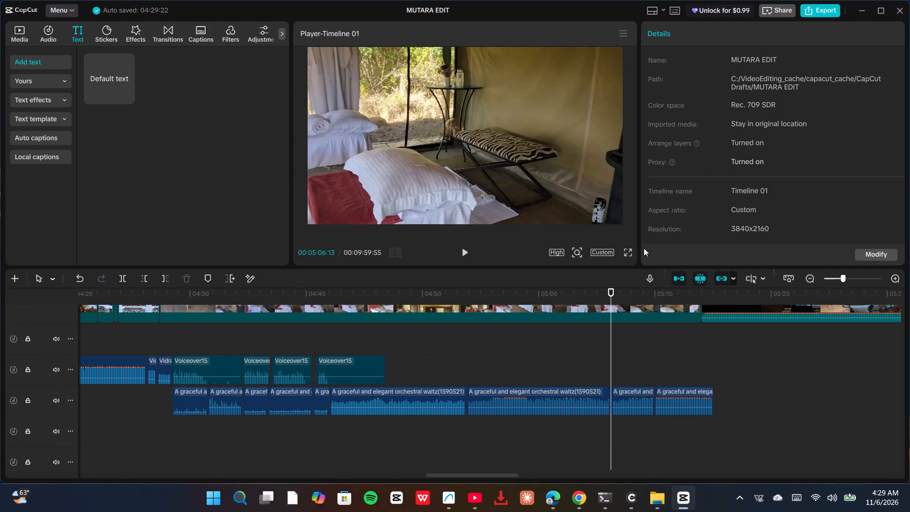
{"action": "left_click", "coordinate": [649, 279]}
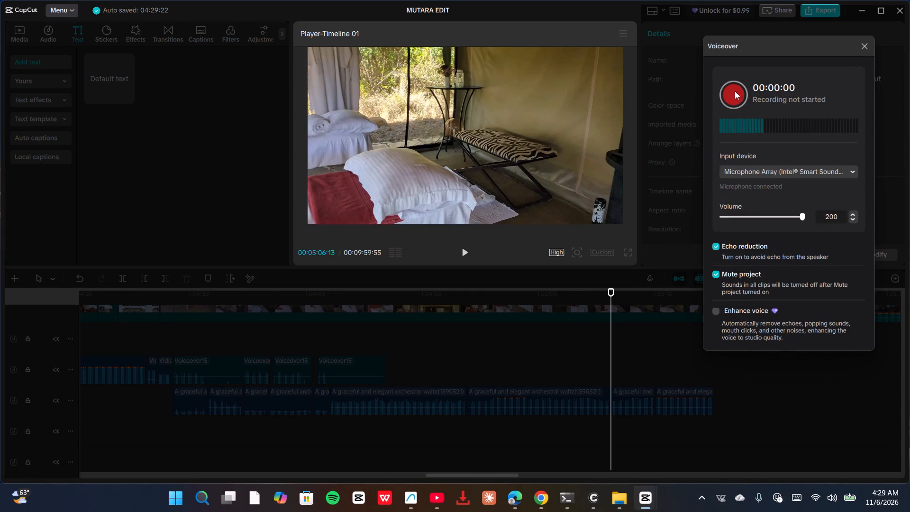
{"action": "left_click", "coordinate": [738, 96]}
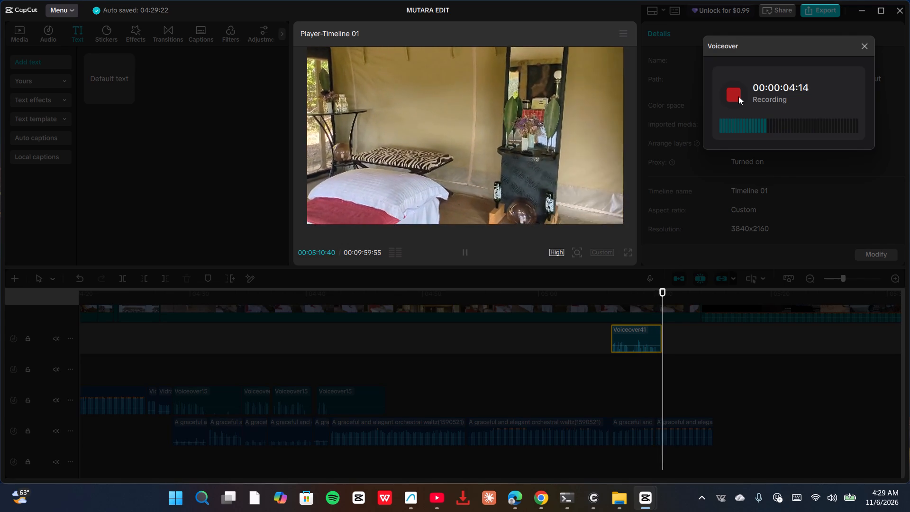
{"action": "key", "text": "space"}
{"action": "key", "text": "space"}
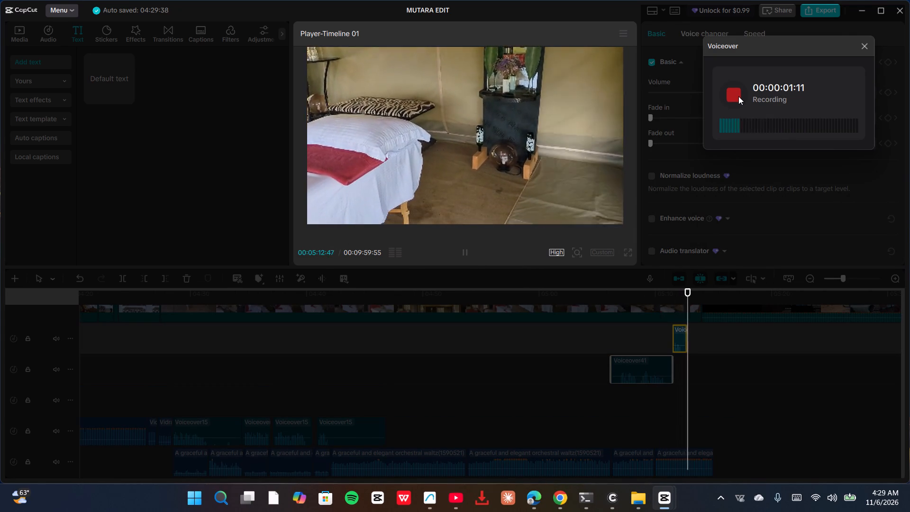
{"action": "key", "text": "space"}
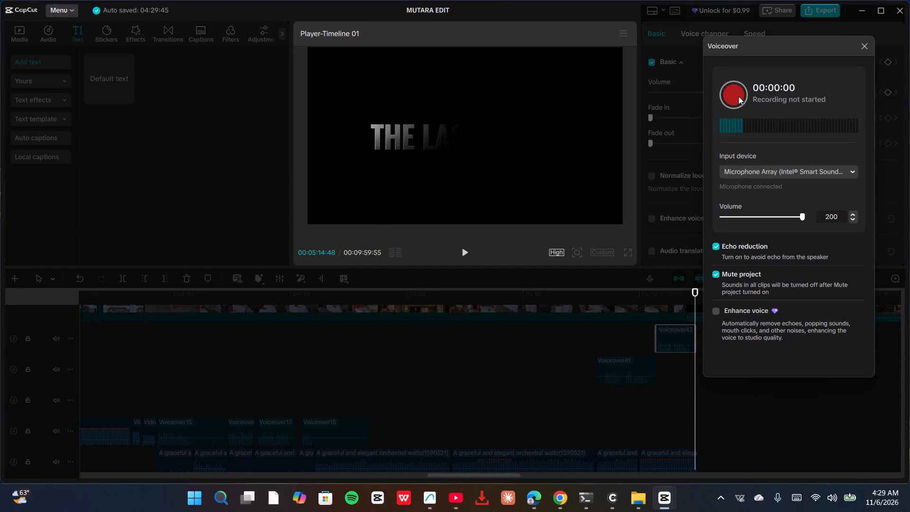
{"action": "key", "text": "space"}
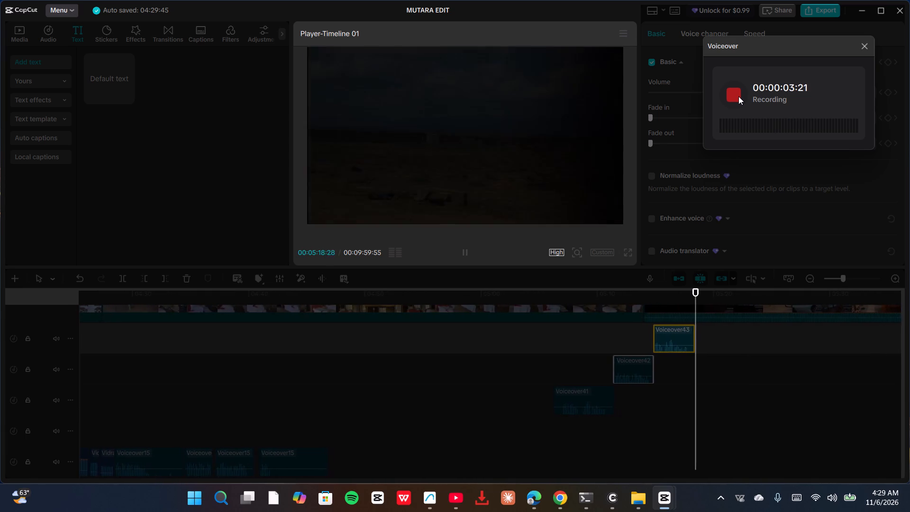
{"action": "key", "text": "space"}
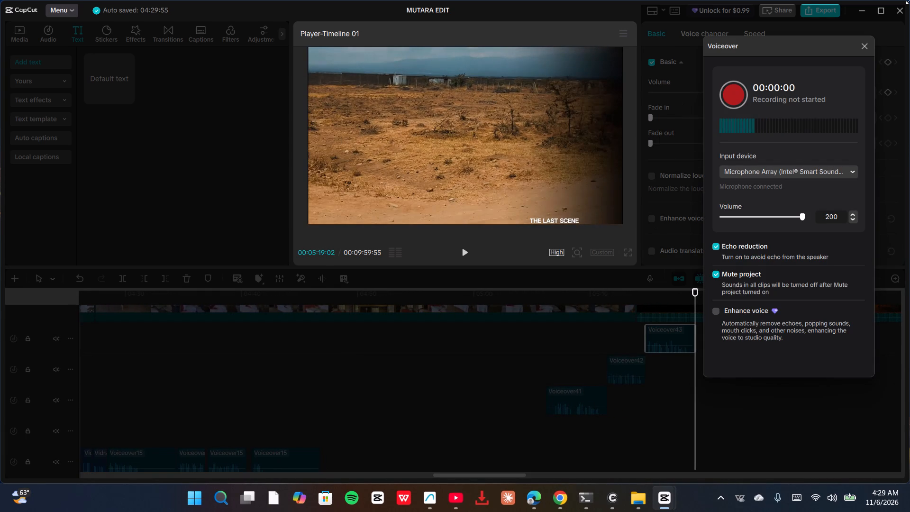
{"action": "left_click", "coordinate": [867, 50]}
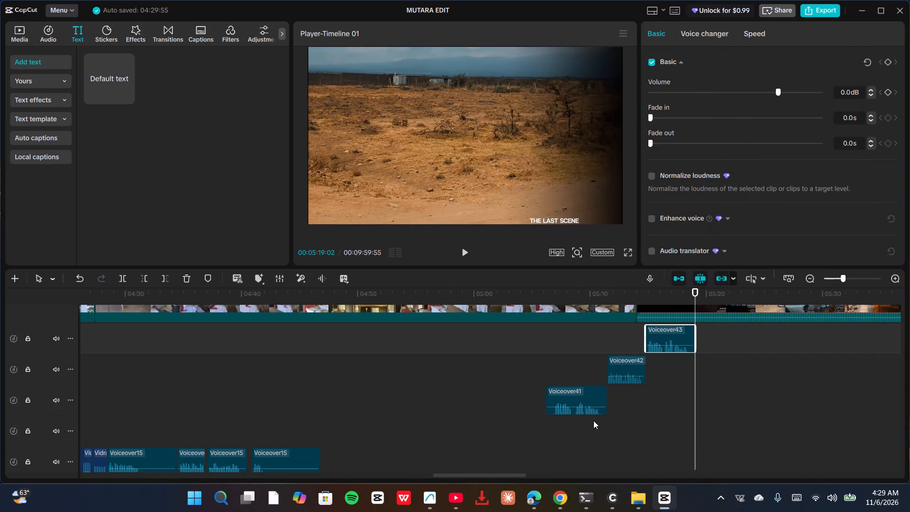
Play the first new voiceover take from 05:06:13 to about 05:10 to check how it sounds.
{"action": "left_click", "coordinate": [545, 396]}
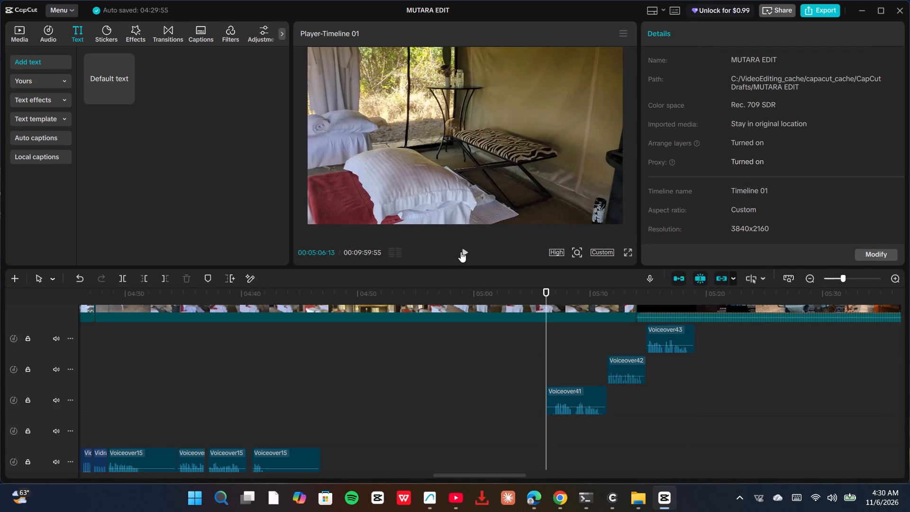
{"action": "left_click", "coordinate": [461, 252]}
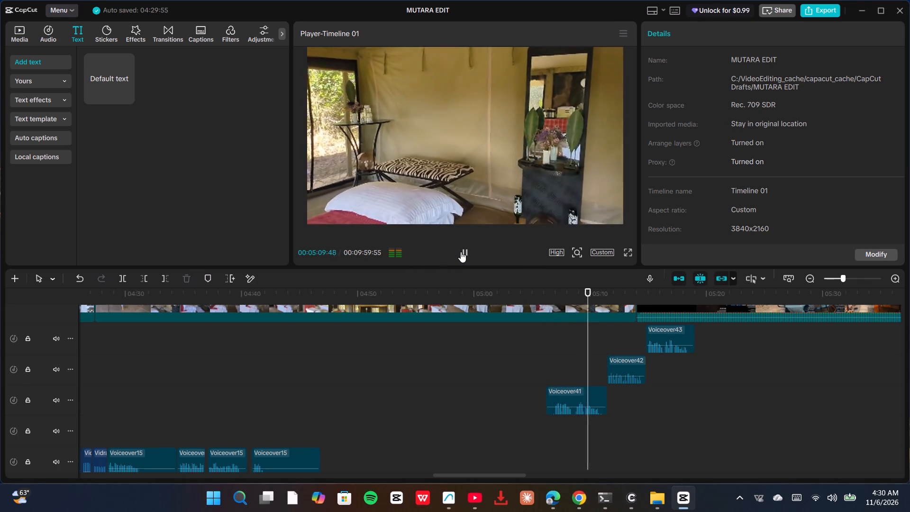
{"action": "left_click", "coordinate": [461, 252]}
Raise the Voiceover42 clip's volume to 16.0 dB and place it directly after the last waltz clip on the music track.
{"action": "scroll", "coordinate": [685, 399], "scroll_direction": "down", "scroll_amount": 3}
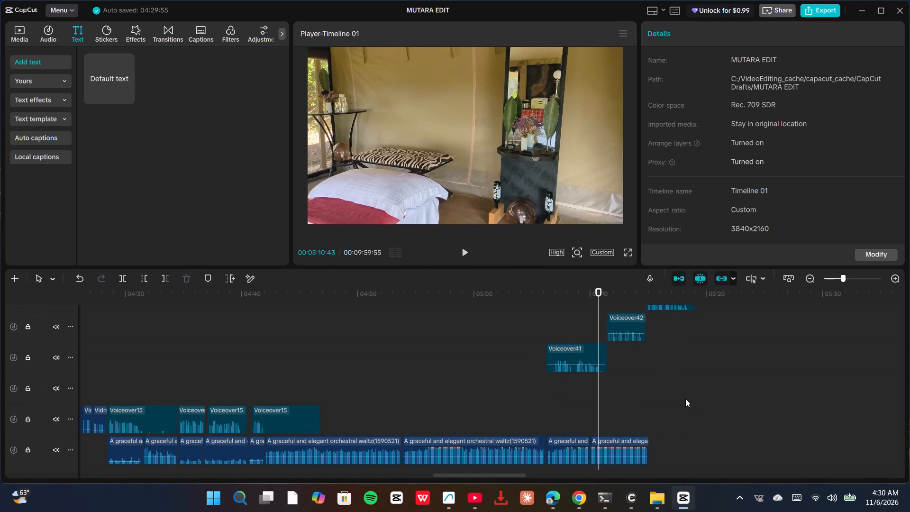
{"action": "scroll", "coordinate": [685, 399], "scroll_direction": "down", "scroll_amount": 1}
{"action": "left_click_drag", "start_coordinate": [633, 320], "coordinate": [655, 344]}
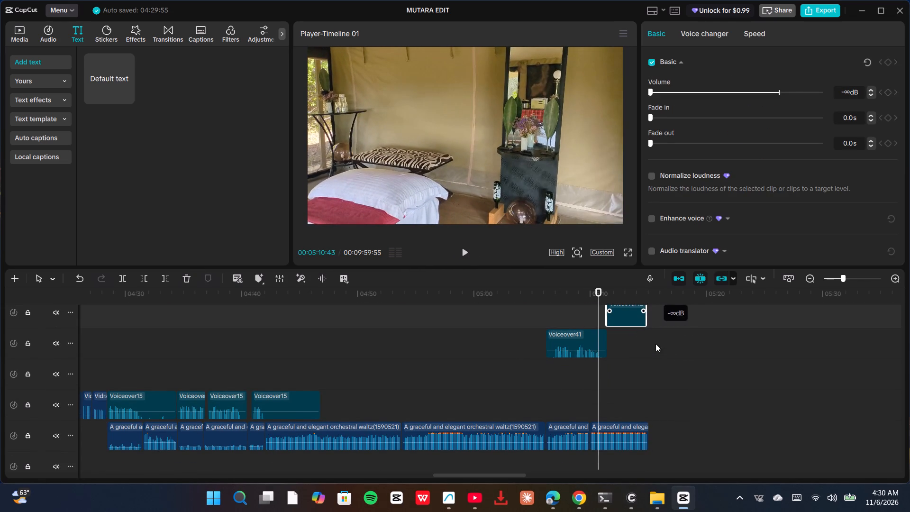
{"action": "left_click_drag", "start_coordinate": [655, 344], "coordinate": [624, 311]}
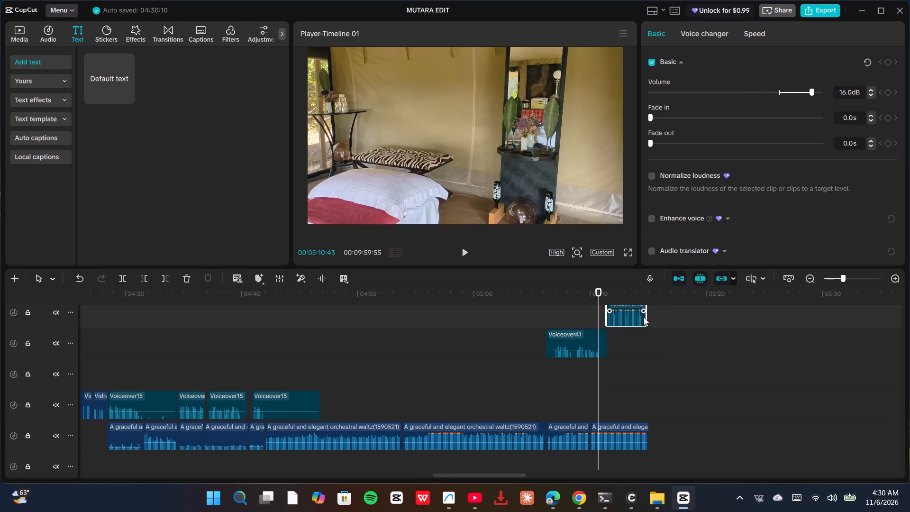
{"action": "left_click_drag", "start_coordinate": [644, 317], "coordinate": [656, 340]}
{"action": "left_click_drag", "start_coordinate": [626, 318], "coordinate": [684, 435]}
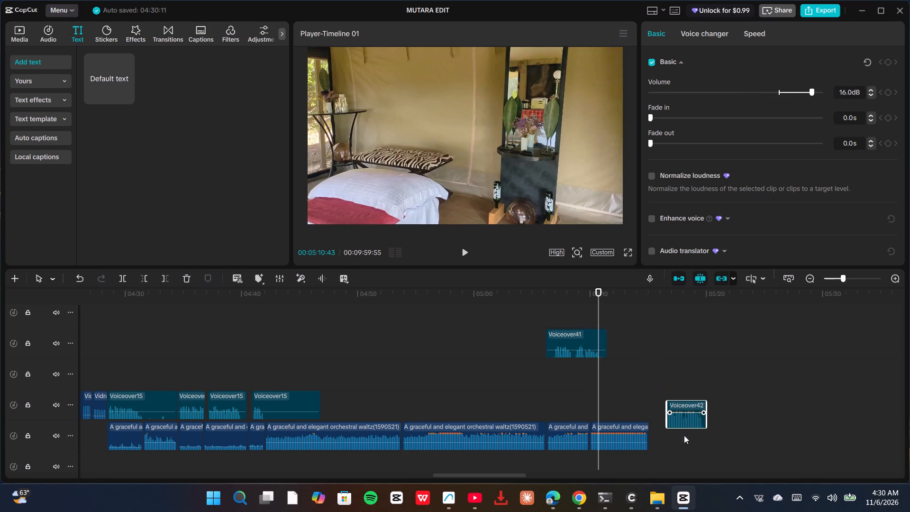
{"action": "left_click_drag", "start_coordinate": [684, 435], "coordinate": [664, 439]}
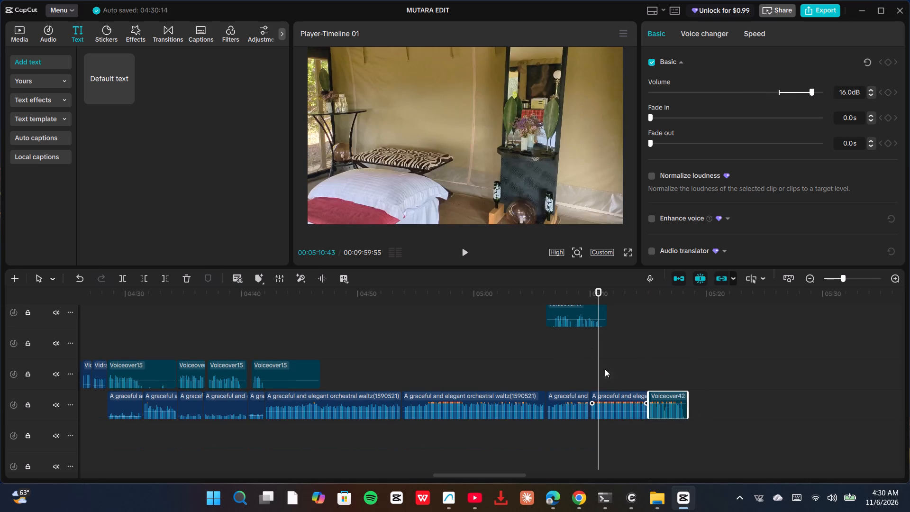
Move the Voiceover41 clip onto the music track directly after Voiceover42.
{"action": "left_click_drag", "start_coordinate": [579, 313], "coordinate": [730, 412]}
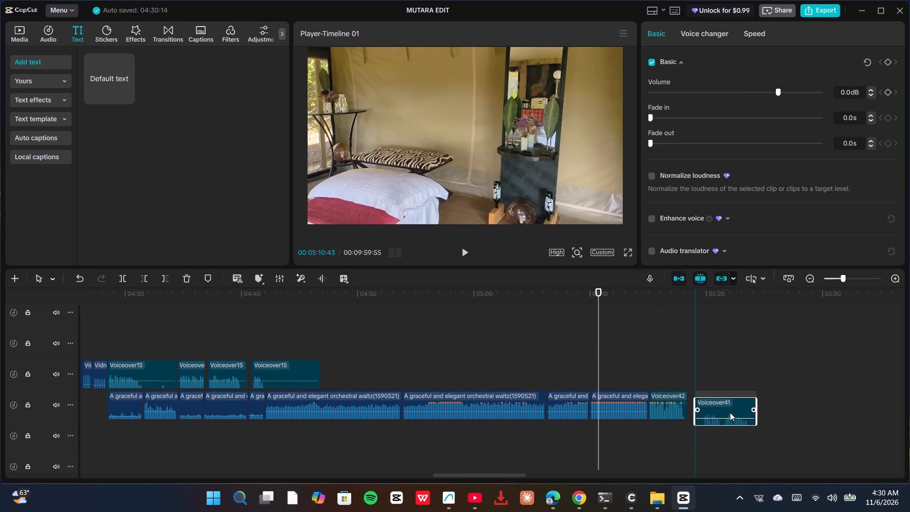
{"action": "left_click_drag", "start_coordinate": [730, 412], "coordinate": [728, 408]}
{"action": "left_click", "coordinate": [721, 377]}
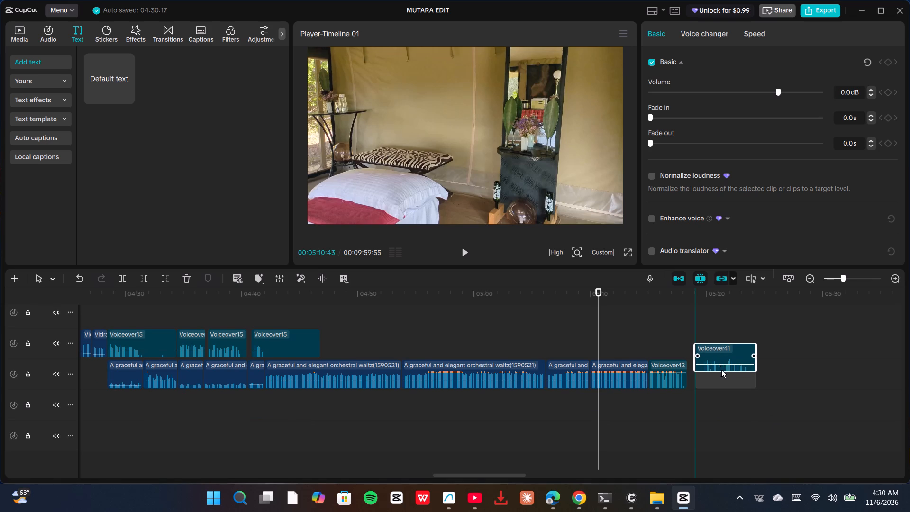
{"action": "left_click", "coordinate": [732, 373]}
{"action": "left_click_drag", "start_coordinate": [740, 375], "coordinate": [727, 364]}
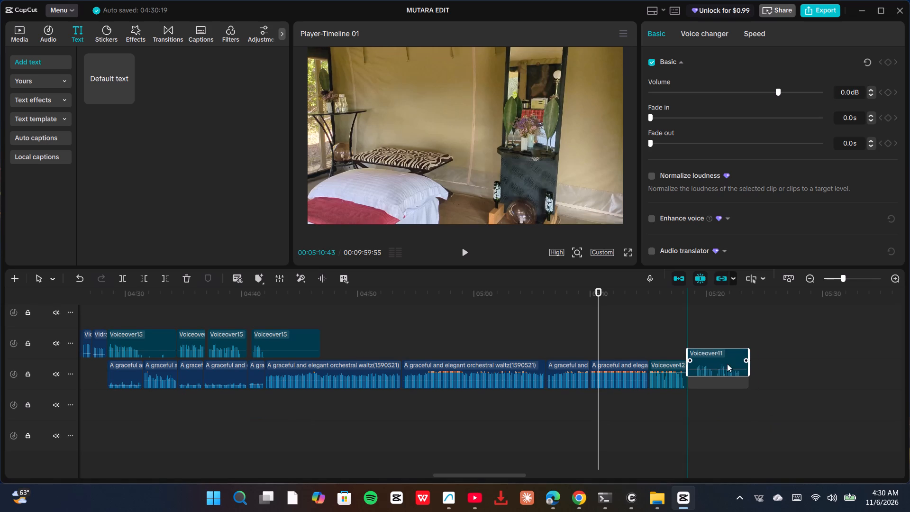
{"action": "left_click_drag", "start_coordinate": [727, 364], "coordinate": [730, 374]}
Move the Voiceover43 clip onto the music track directly after Voiceover41.
{"action": "scroll", "coordinate": [701, 332], "scroll_direction": "up", "scroll_amount": 3}
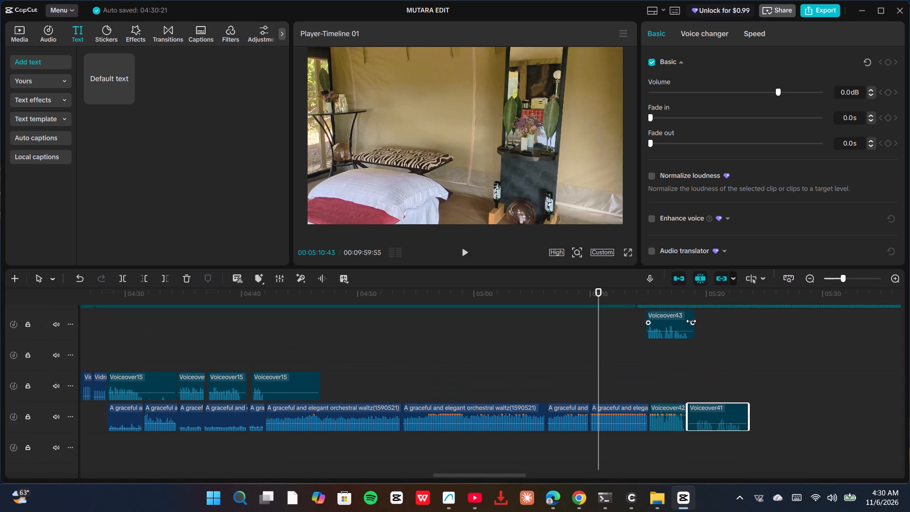
{"action": "left_click_drag", "start_coordinate": [691, 321], "coordinate": [740, 355]}
{"action": "left_click_drag", "start_coordinate": [683, 325], "coordinate": [722, 375]}
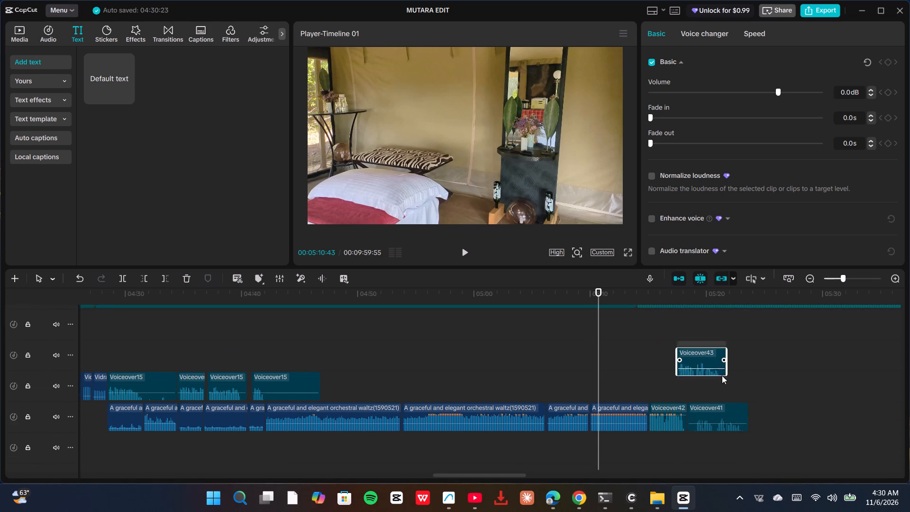
{"action": "left_click_drag", "start_coordinate": [722, 375], "coordinate": [787, 422]}
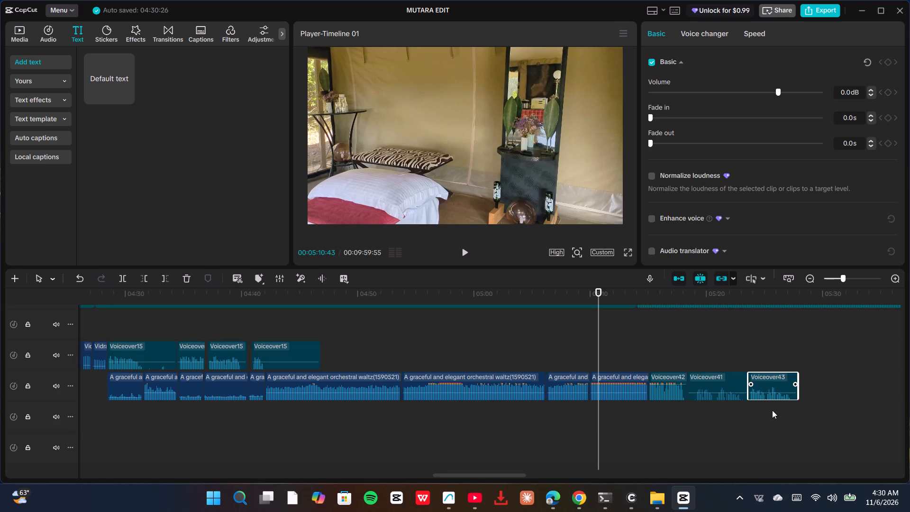
Play the timeline from 05:15:03 to about 05:18 to listen to the Voiceover42 clip.
{"action": "left_click", "coordinate": [647, 409]}
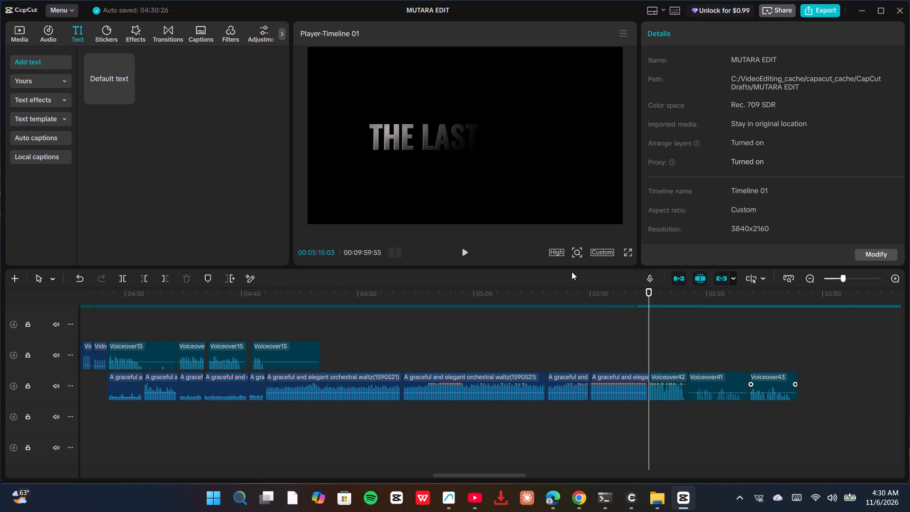
{"action": "left_click", "coordinate": [464, 250]}
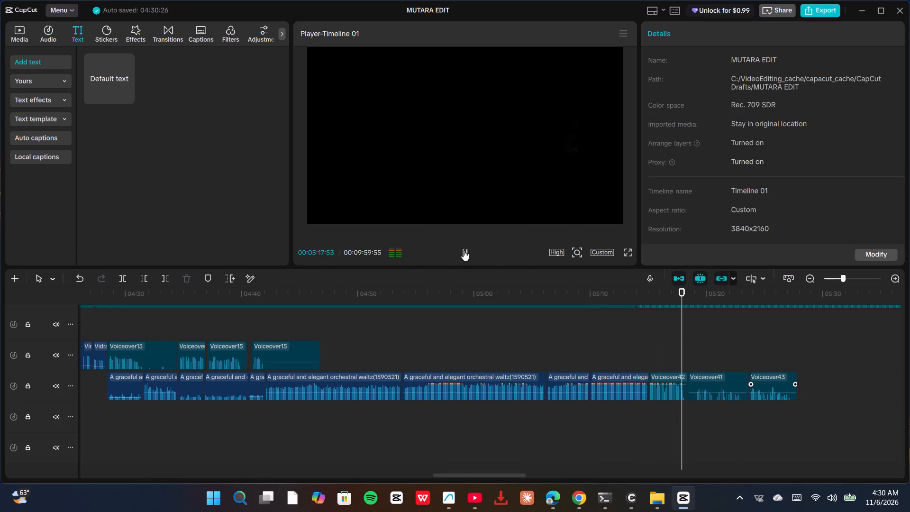
{"action": "left_click", "coordinate": [464, 250]}
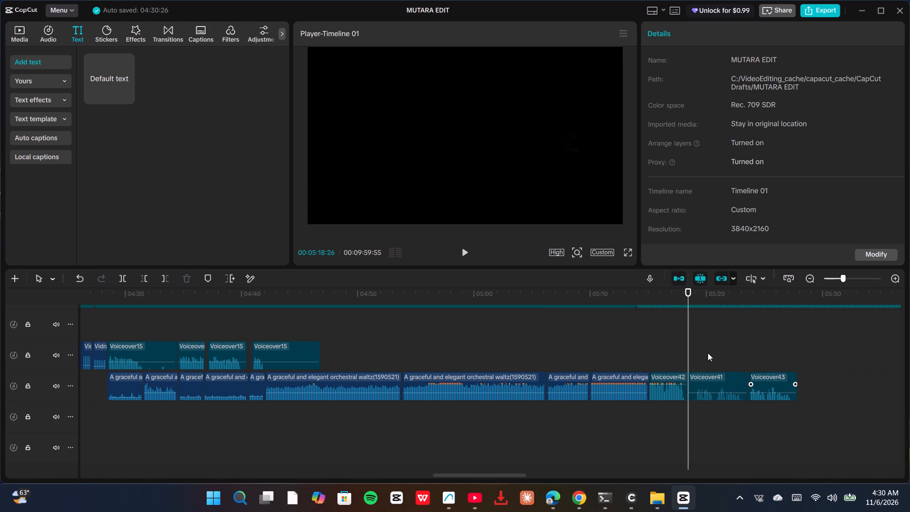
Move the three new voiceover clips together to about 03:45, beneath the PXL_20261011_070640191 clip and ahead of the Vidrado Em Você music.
{"action": "scroll", "coordinate": [708, 353], "scroll_direction": "down", "scroll_amount": 6, "text": "ctrl"}
{"action": "scroll", "coordinate": [749, 364], "scroll_direction": "up", "scroll_amount": 3}
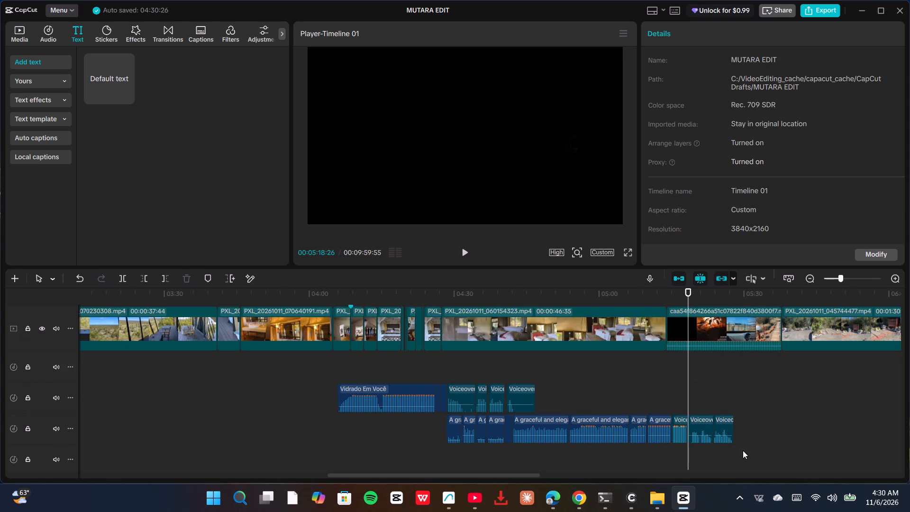
{"action": "left_click_drag", "start_coordinate": [741, 452], "coordinate": [679, 430]}
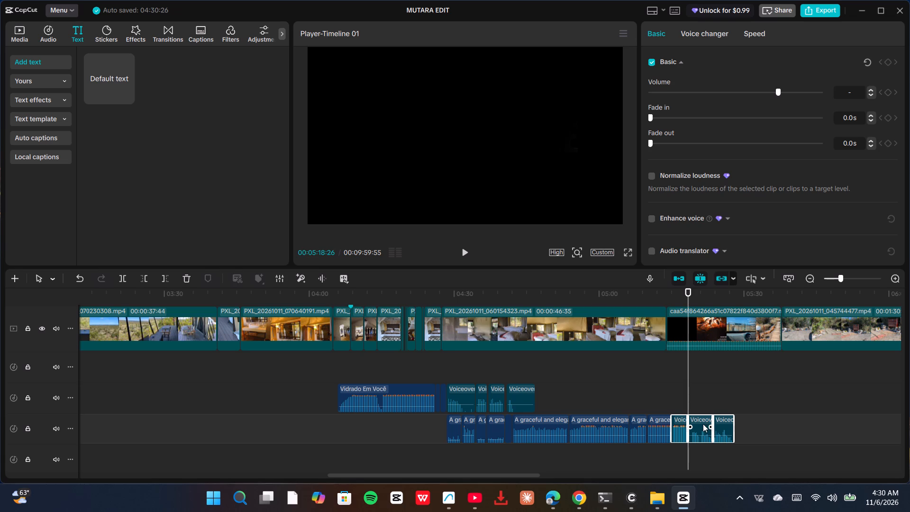
{"action": "left_click_drag", "start_coordinate": [703, 418], "coordinate": [212, 372]}
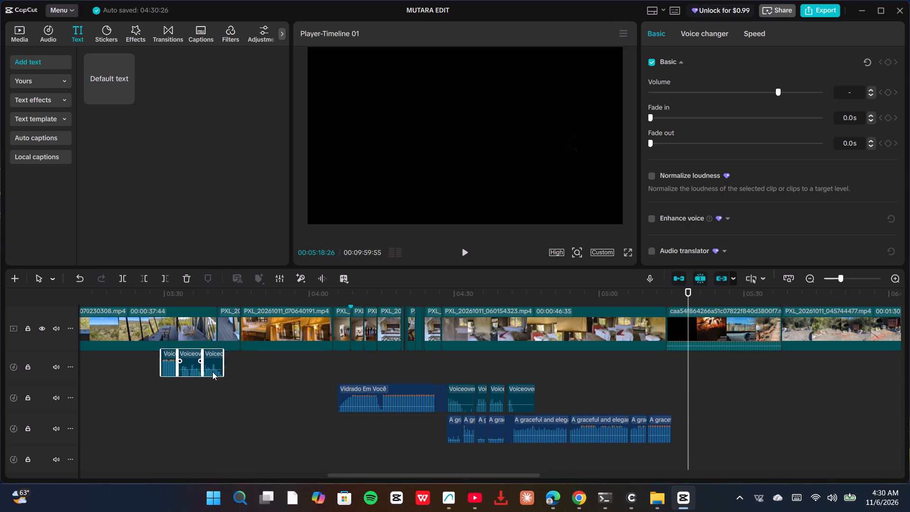
{"action": "left_click_drag", "start_coordinate": [212, 372], "coordinate": [275, 389]}
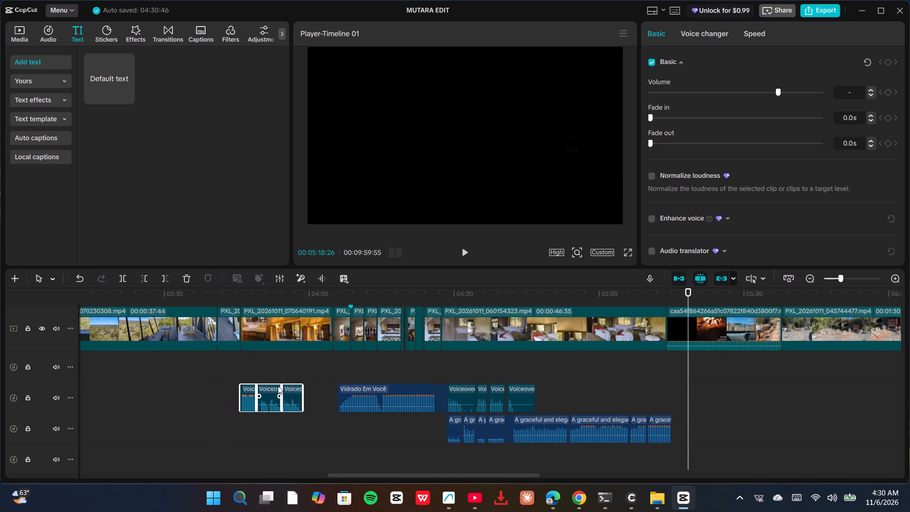
Play the timeline from about 03:45 to review the moved voiceovers against the bathroom footage.
{"action": "left_click", "coordinate": [232, 422]}
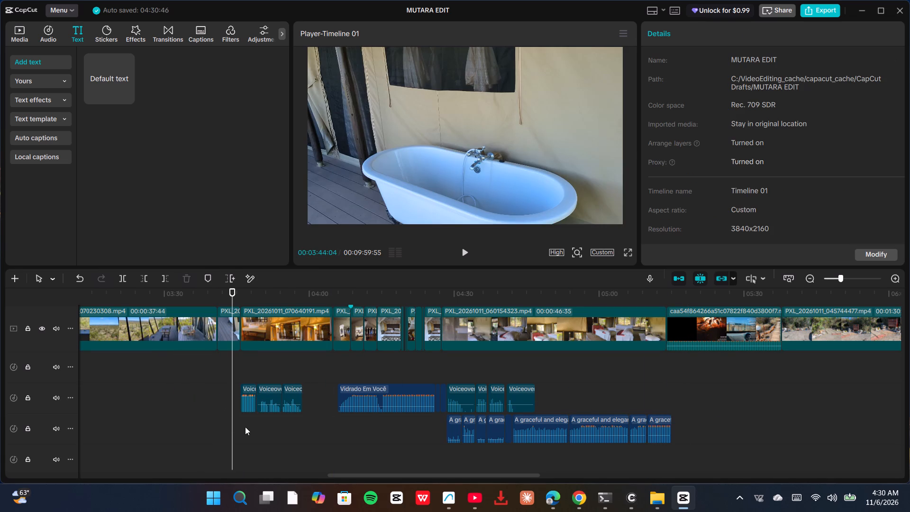
{"action": "left_click", "coordinate": [239, 426]}
{"action": "left_click", "coordinate": [464, 252]}
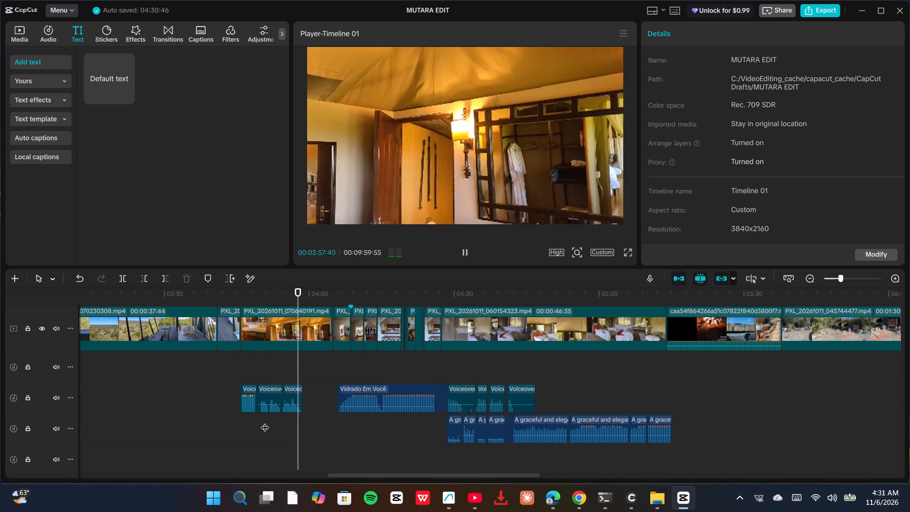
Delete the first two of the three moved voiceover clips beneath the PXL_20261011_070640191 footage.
{"action": "left_click", "coordinate": [252, 408]}
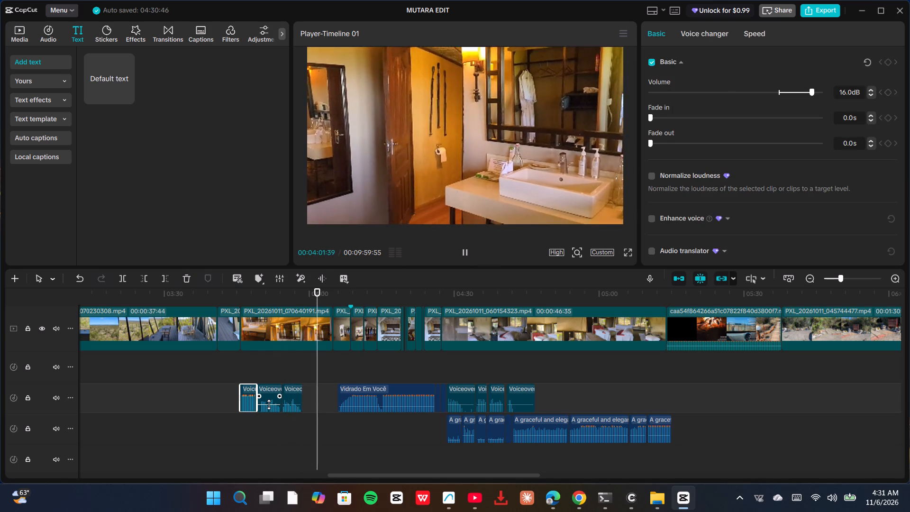
{"action": "left_click", "coordinate": [269, 404], "text": "ctrl"}
{"action": "left_click", "coordinate": [250, 403], "text": "ctrl"}
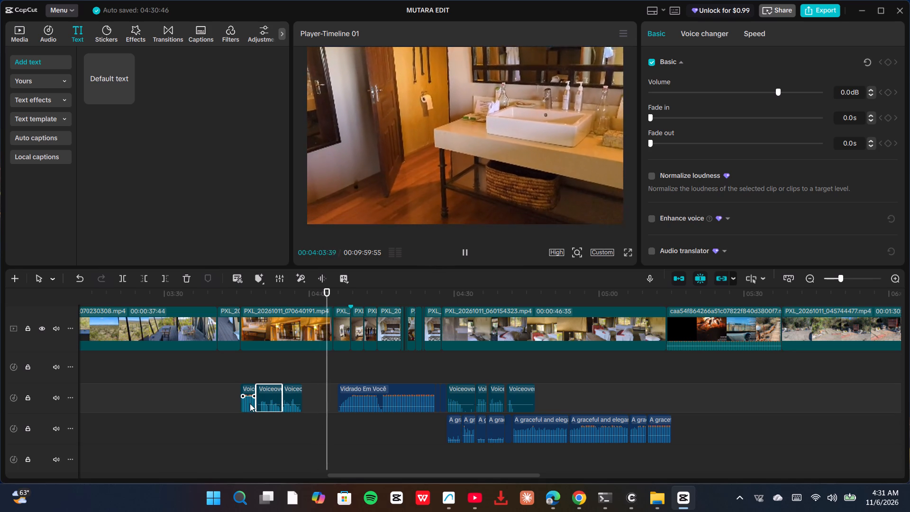
{"action": "key", "text": "Delete"}
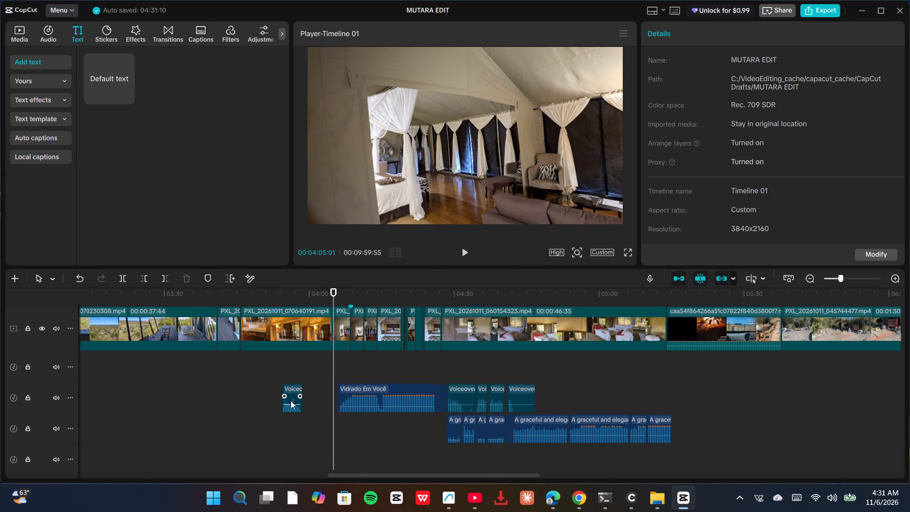
Move the remaining voiceover clip from about 03:53 to about 05:06, on the empty track above the orchestral waltz music.
{"action": "left_click_drag", "start_coordinate": [291, 400], "coordinate": [582, 495]}
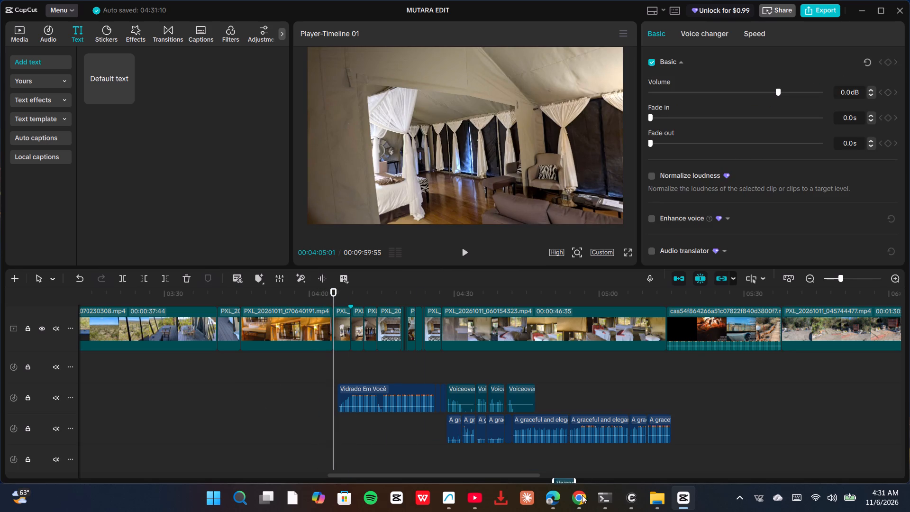
{"action": "left_click_drag", "start_coordinate": [582, 495], "coordinate": [651, 403]}
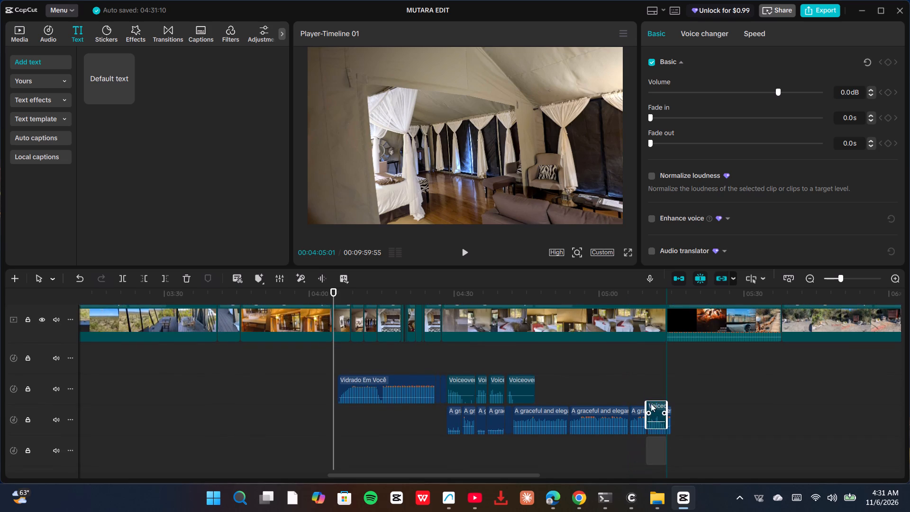
{"action": "left_click_drag", "start_coordinate": [651, 403], "coordinate": [634, 365]}
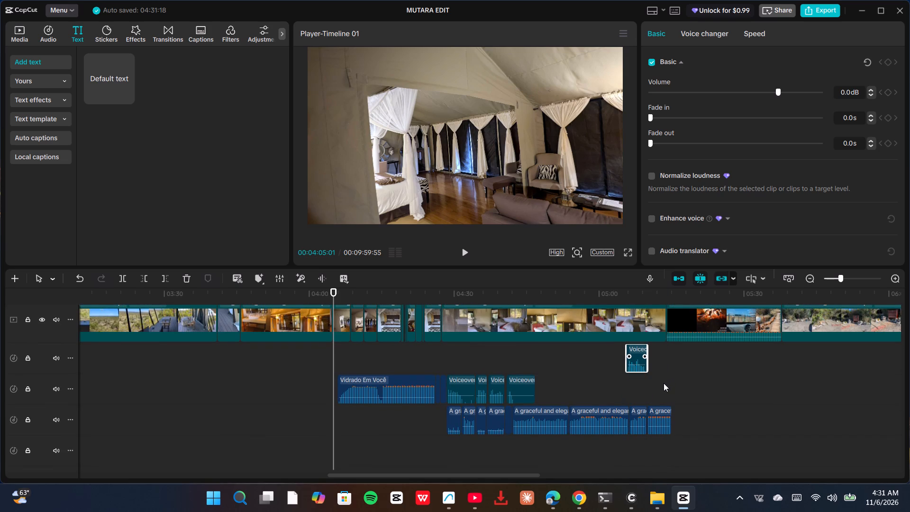
Play the timeline from 05:05:44 to about 05:07 to check the moved voiceover against the waltz music.
{"action": "scroll", "coordinate": [664, 383], "scroll_direction": "up", "scroll_amount": 5, "text": "ctrl"}
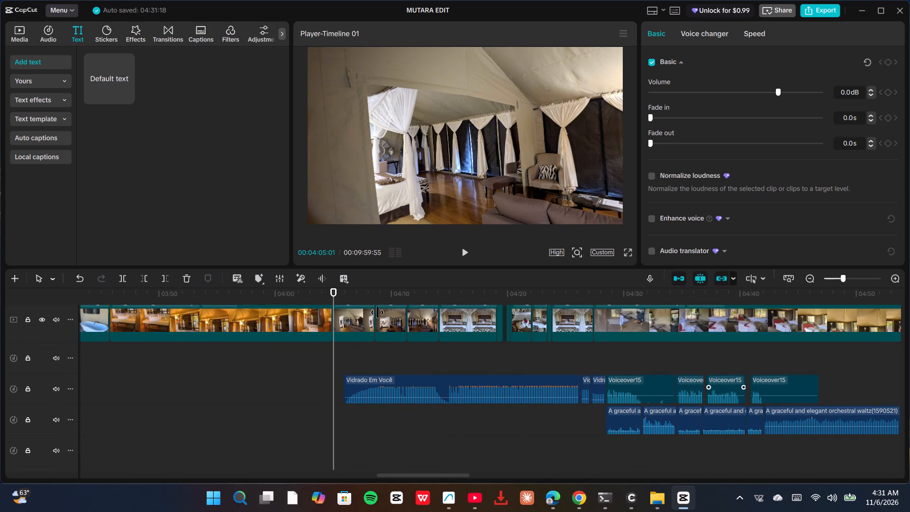
{"action": "left_click", "coordinate": [767, 448]}
{"action": "left_click_drag", "start_coordinate": [765, 453], "coordinate": [781, 453]}
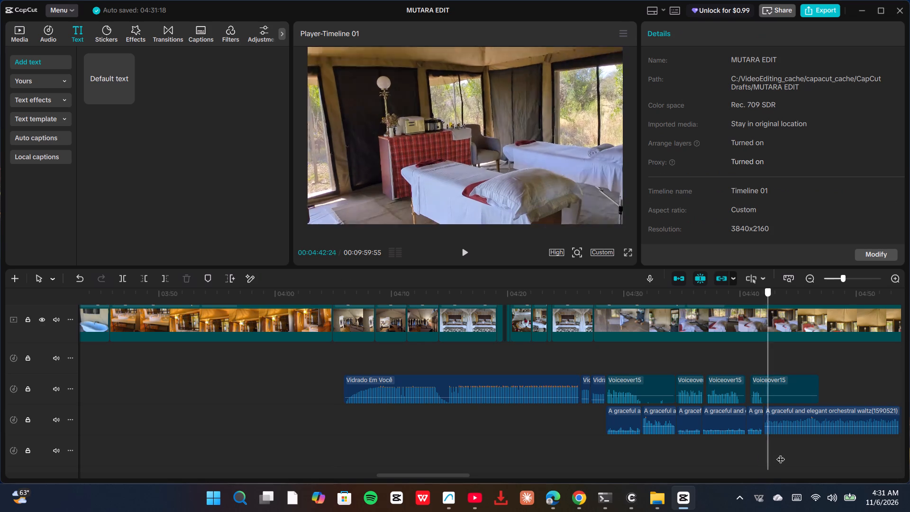
{"action": "left_click_drag", "start_coordinate": [781, 453], "coordinate": [646, 453]}
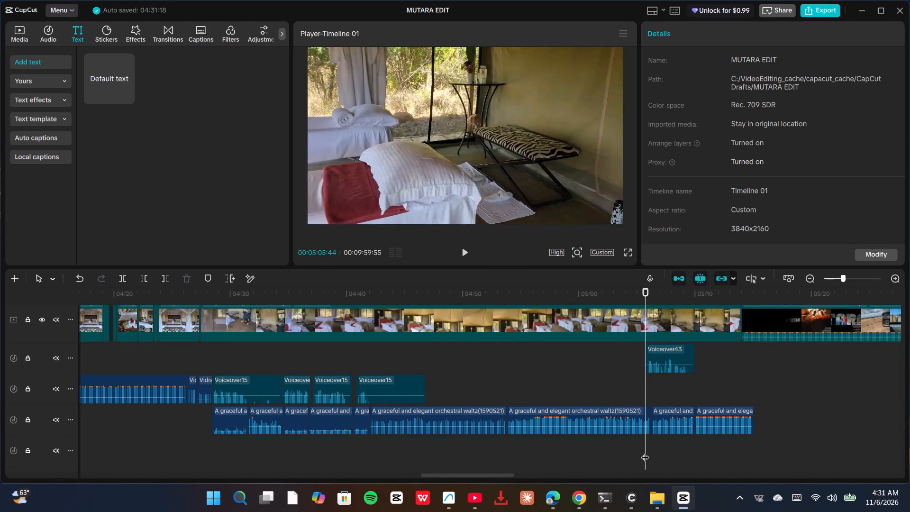
{"action": "scroll", "coordinate": [645, 451], "scroll_direction": "up", "scroll_amount": 5, "text": "ctrl"}
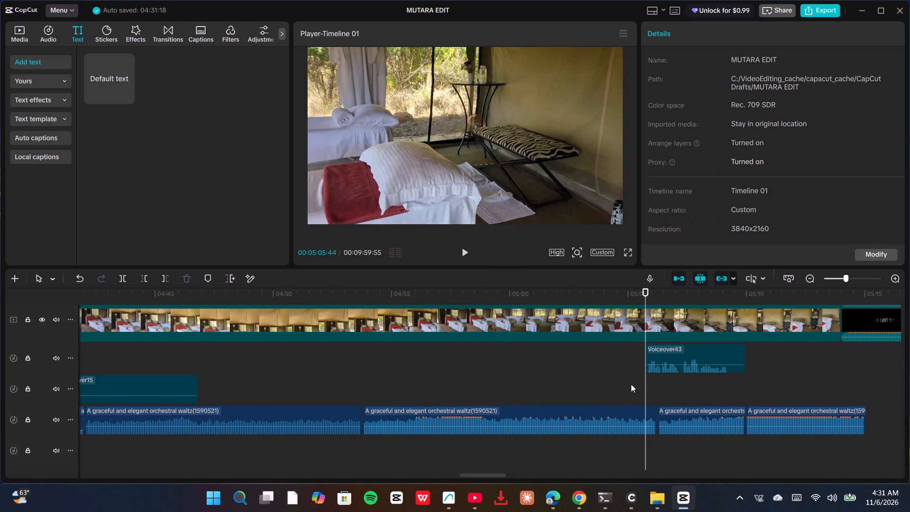
{"action": "key", "text": "space"}
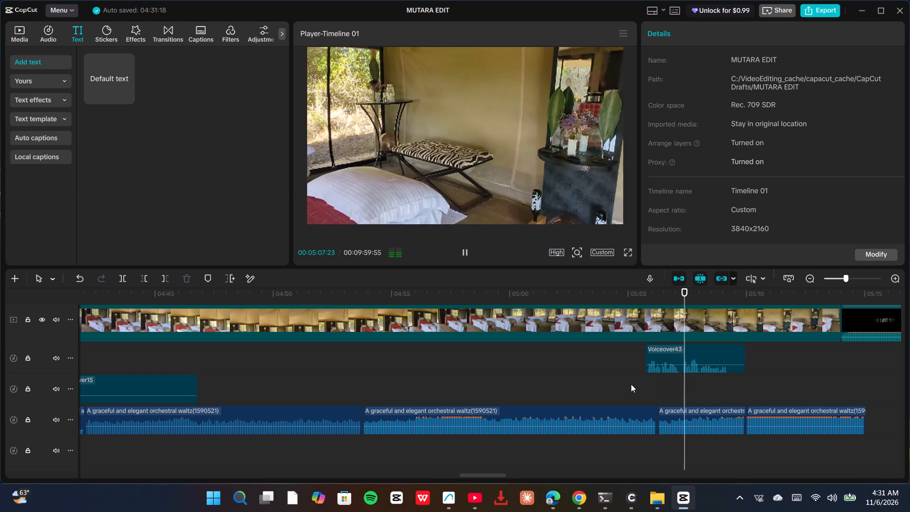
{"action": "key", "text": "space"}
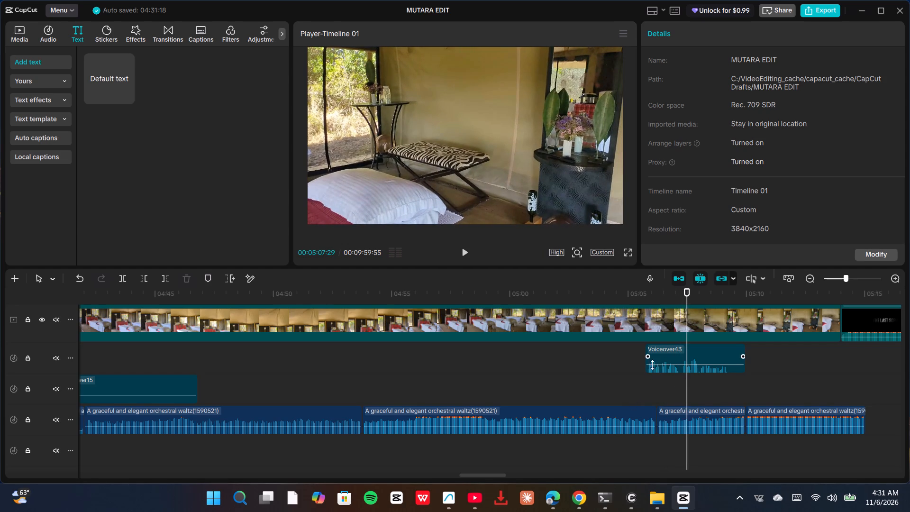
Lower the volume of the short orchestral waltz segment beneath Voiceover43 to -14.8 dB and play back the balance.
{"action": "left_click", "coordinate": [677, 419]}
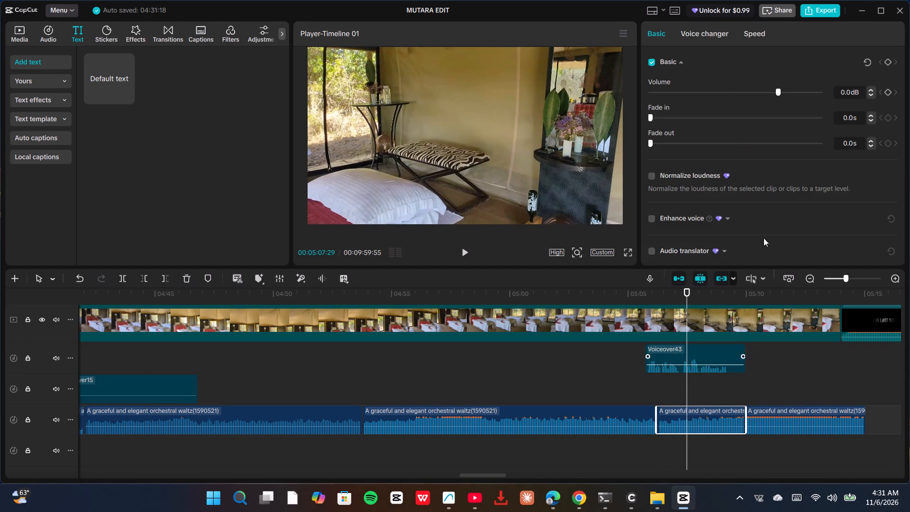
{"action": "left_click", "coordinate": [759, 90]}
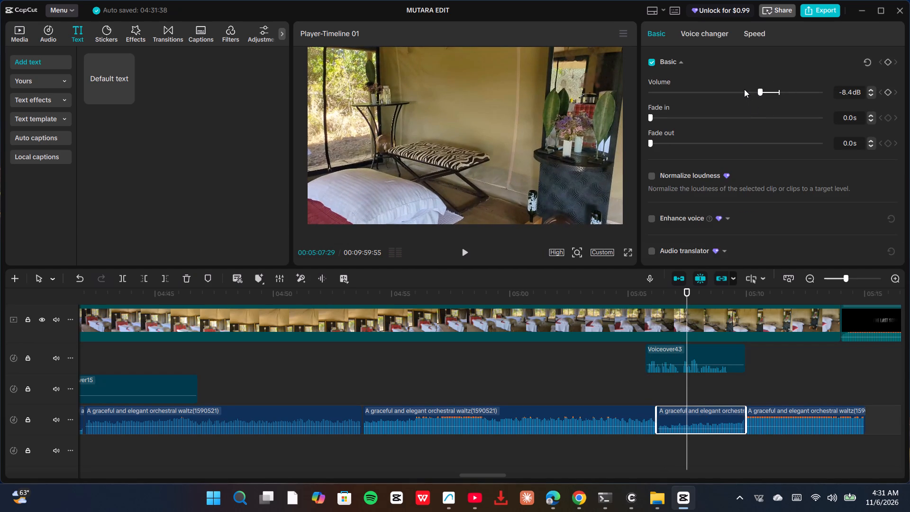
{"action": "left_click", "coordinate": [744, 89]}
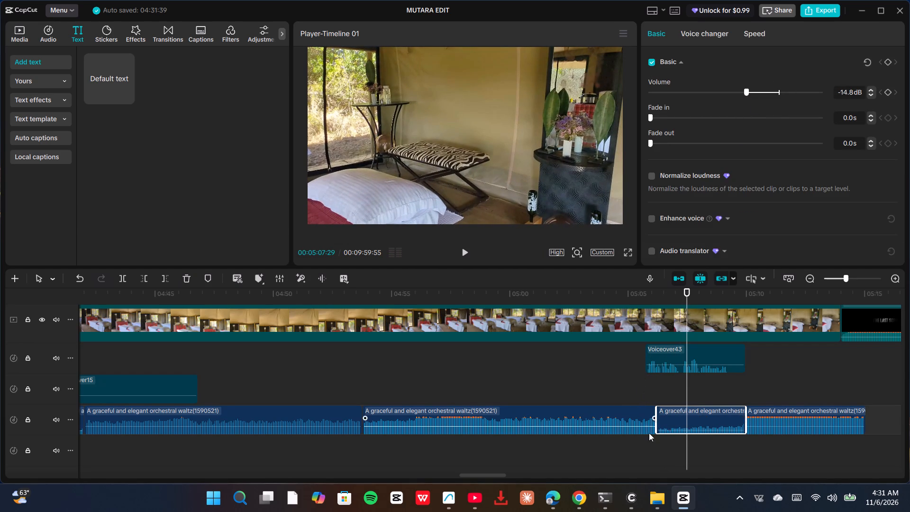
{"action": "left_click", "coordinate": [650, 448]}
{"action": "key", "text": "space"}
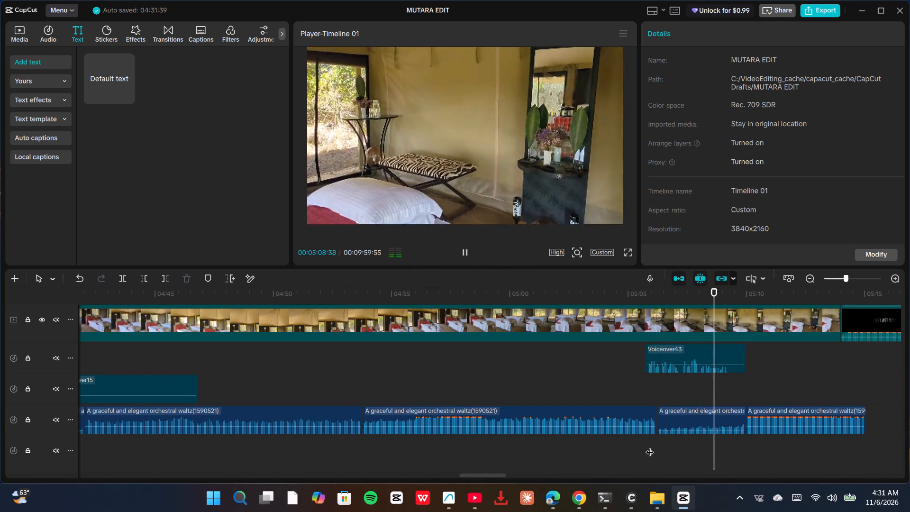
{"action": "key", "text": "space"}
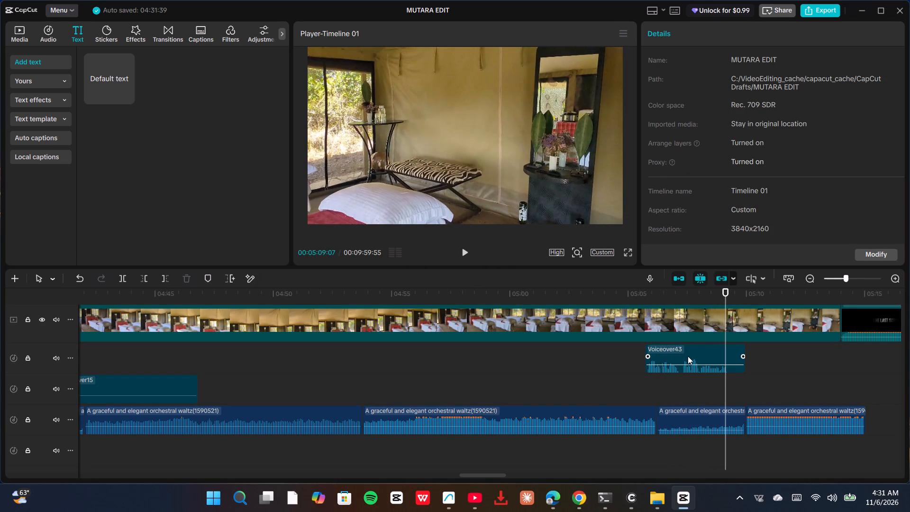
Raise the volume of the Voiceover43 clip to 8.8 dB.
{"action": "left_click_drag", "start_coordinate": [689, 363], "coordinate": [689, 355]}
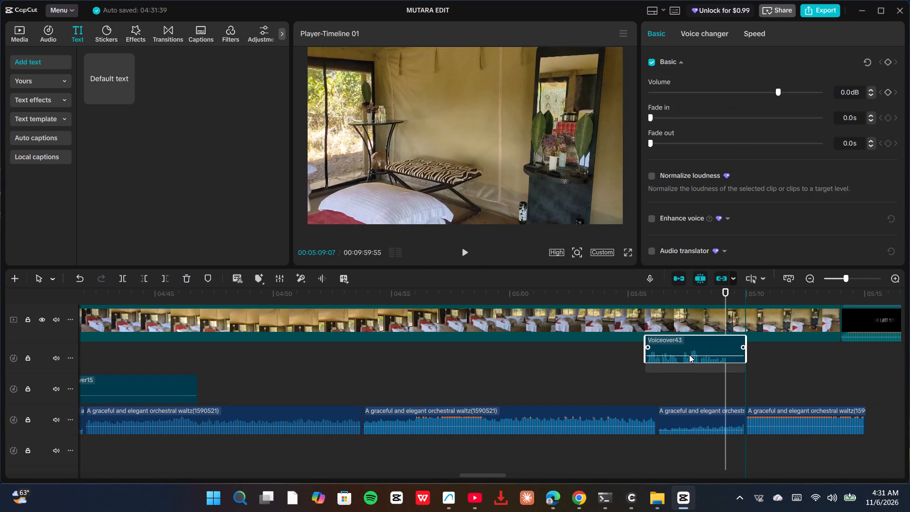
{"action": "left_click_drag", "start_coordinate": [689, 355], "coordinate": [691, 368]}
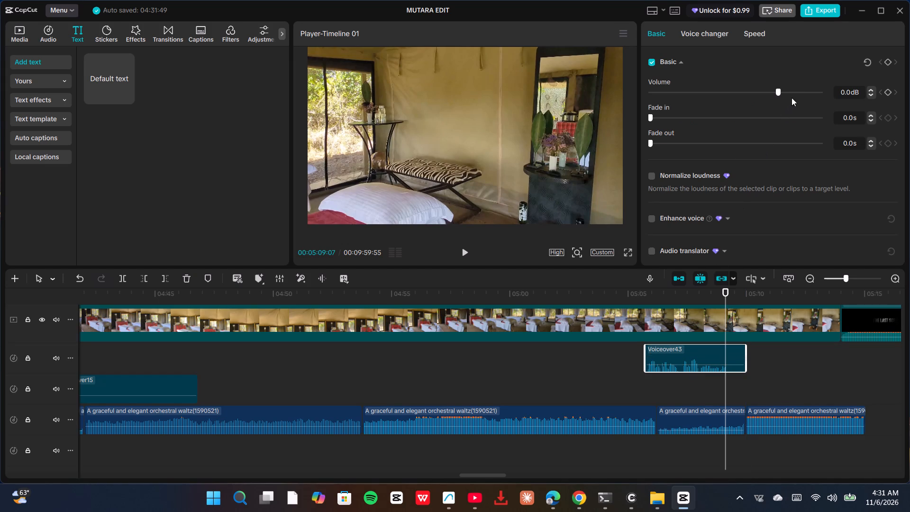
{"action": "left_click", "coordinate": [794, 92]}
Trim the silent end of Voiceover43, move the clip to start at 05:06:13 over the lowered waltz segment, and play it back.
{"action": "left_click", "coordinate": [657, 459]}
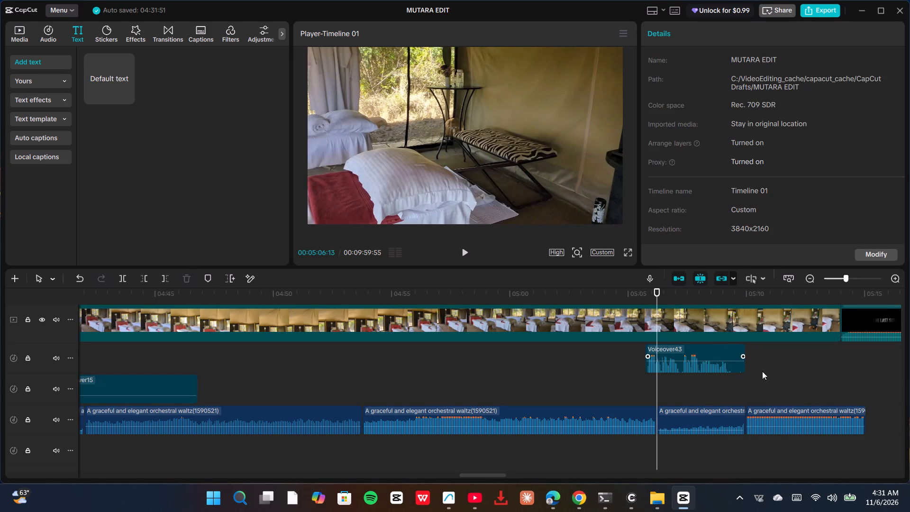
{"action": "left_click_drag", "start_coordinate": [744, 362], "coordinate": [742, 362]}
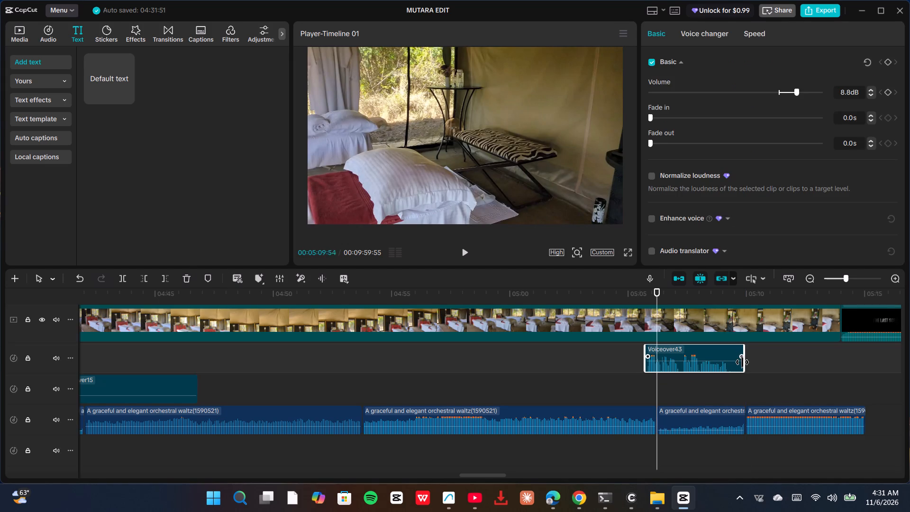
{"action": "left_click_drag", "start_coordinate": [742, 362], "coordinate": [731, 365]}
{"action": "left_click_drag", "start_coordinate": [711, 353], "coordinate": [719, 355]}
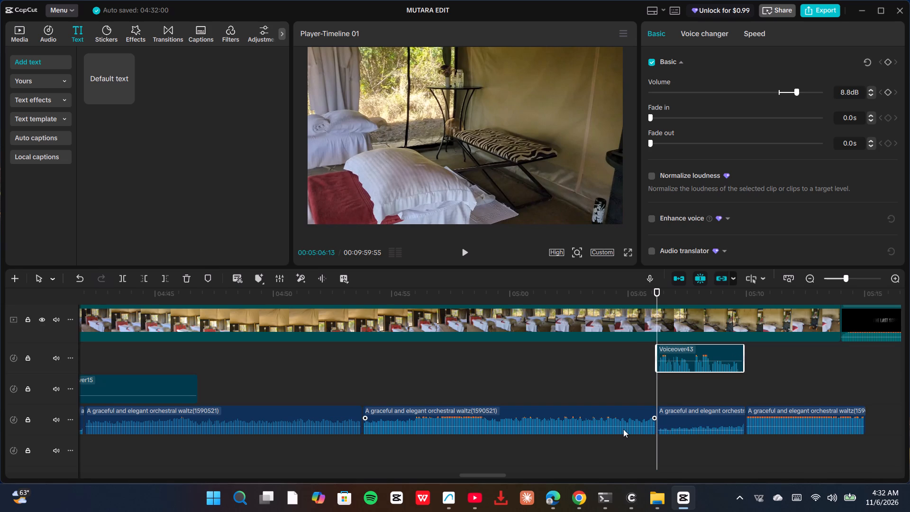
{"action": "key", "text": "space"}
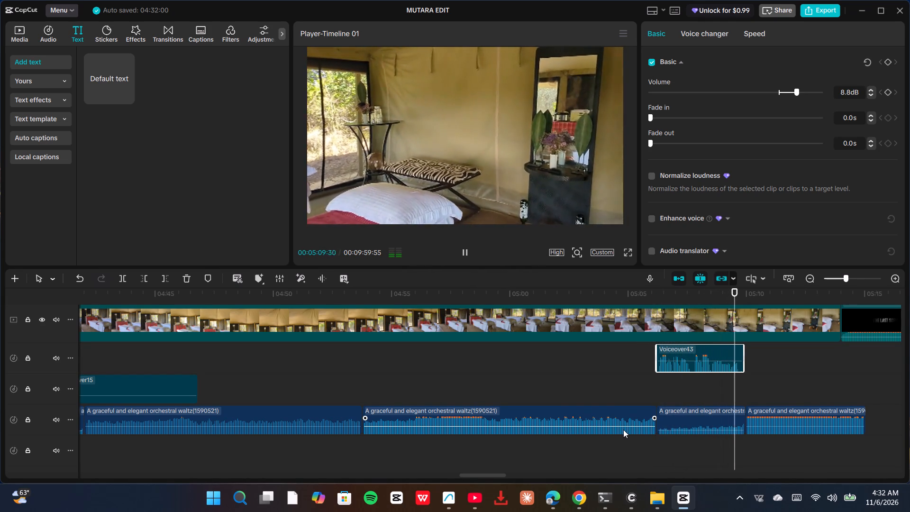
{"action": "key", "text": "space"}
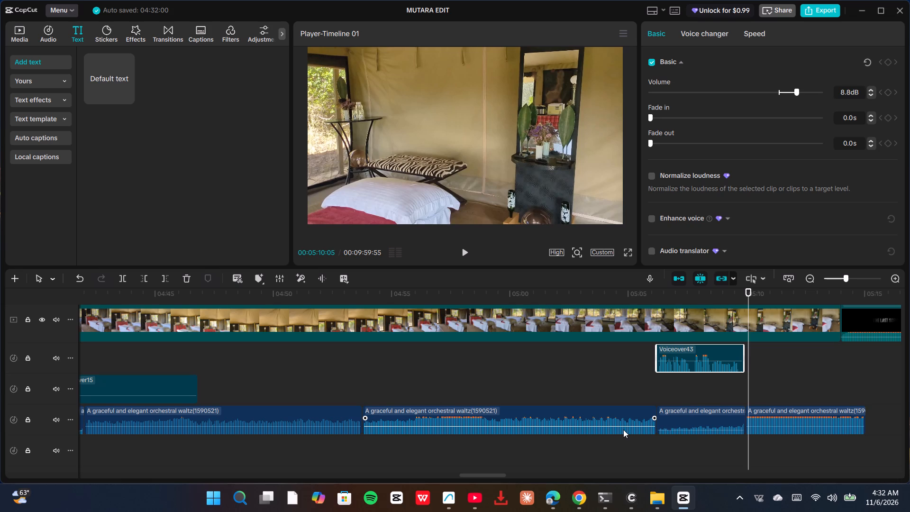
Record three consecutive voiceover takes starting at 05:06:13, then close the voiceover recorder.
{"action": "left_click", "coordinate": [656, 447]}
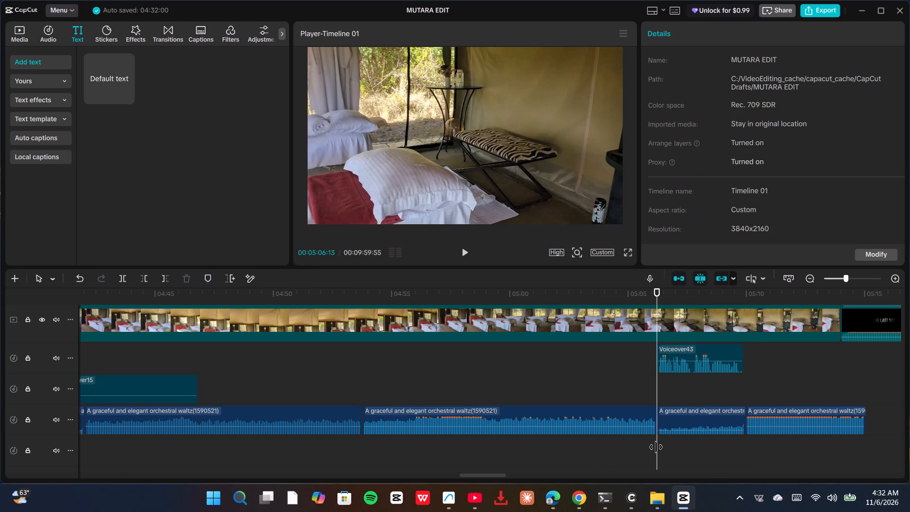
{"action": "left_click", "coordinate": [647, 277]}
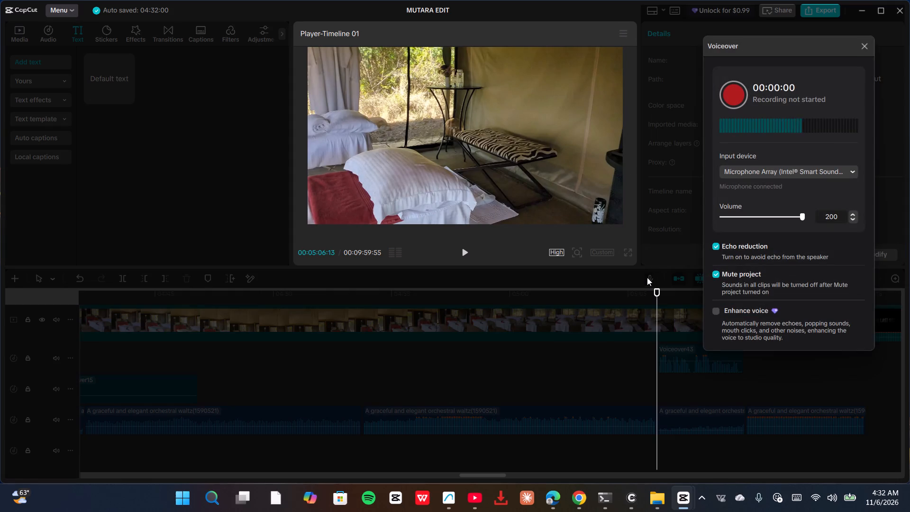
{"action": "left_click", "coordinate": [737, 96]}
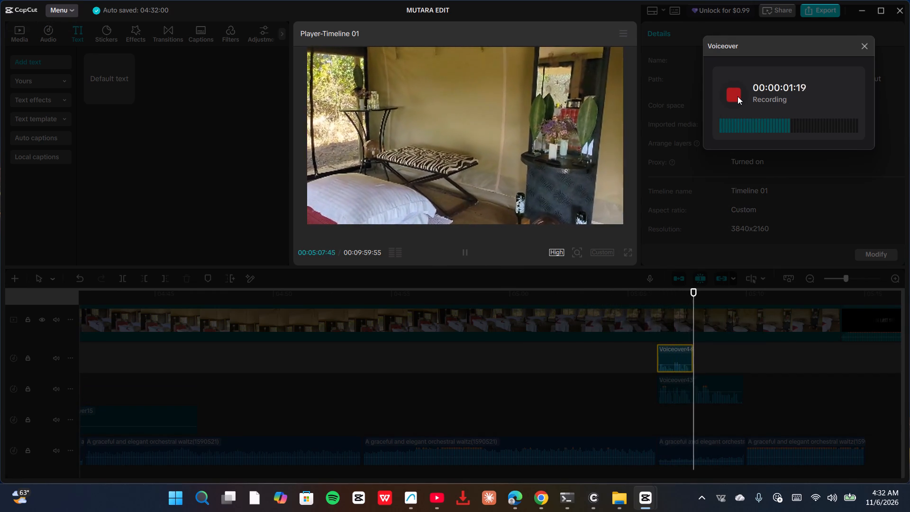
{"action": "key", "text": "space"}
{"action": "key", "text": "space"}
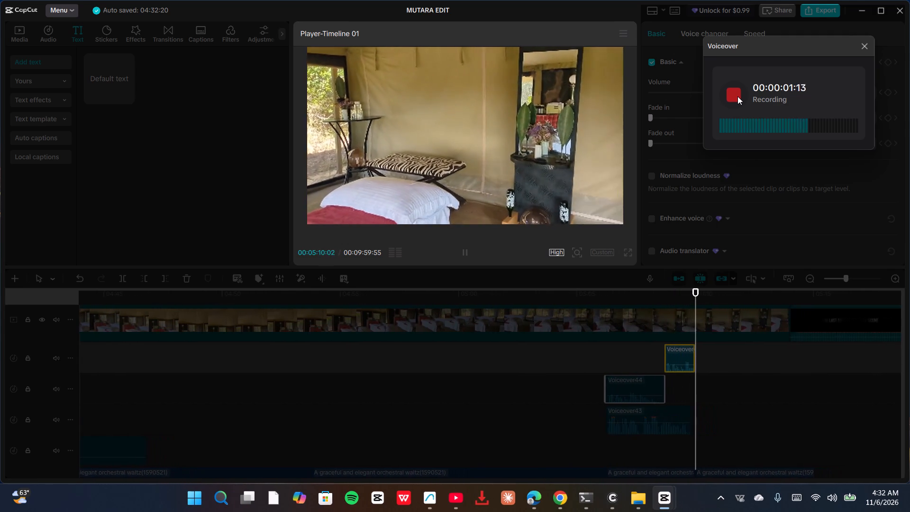
{"action": "key", "text": "space"}
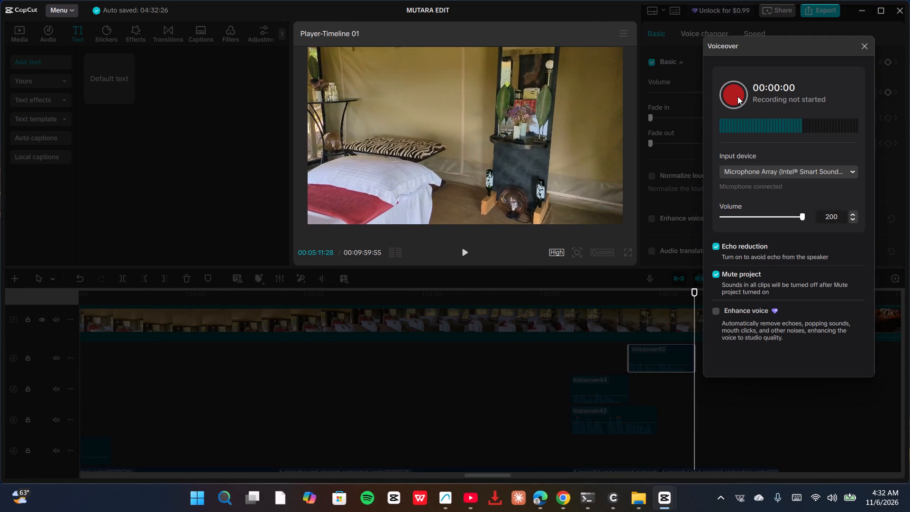
{"action": "key", "text": "space"}
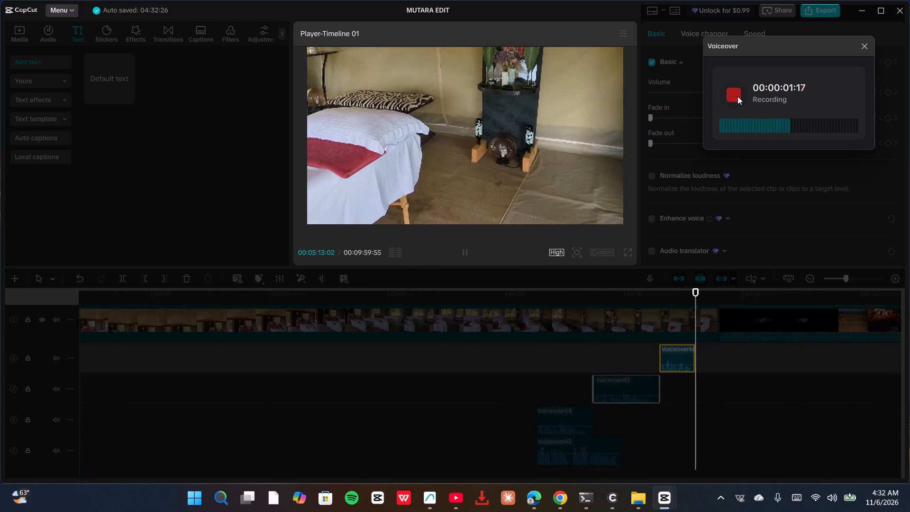
{"action": "key", "text": "space"}
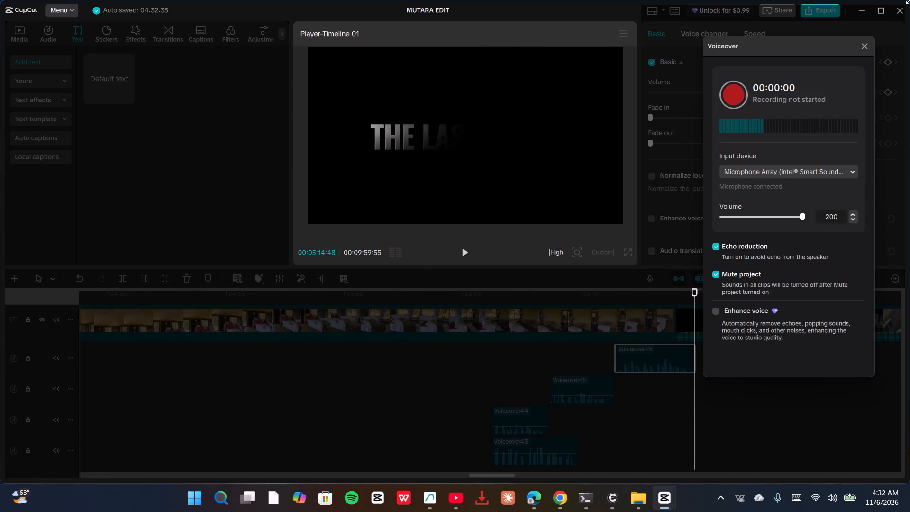
{"action": "left_click", "coordinate": [866, 48]}
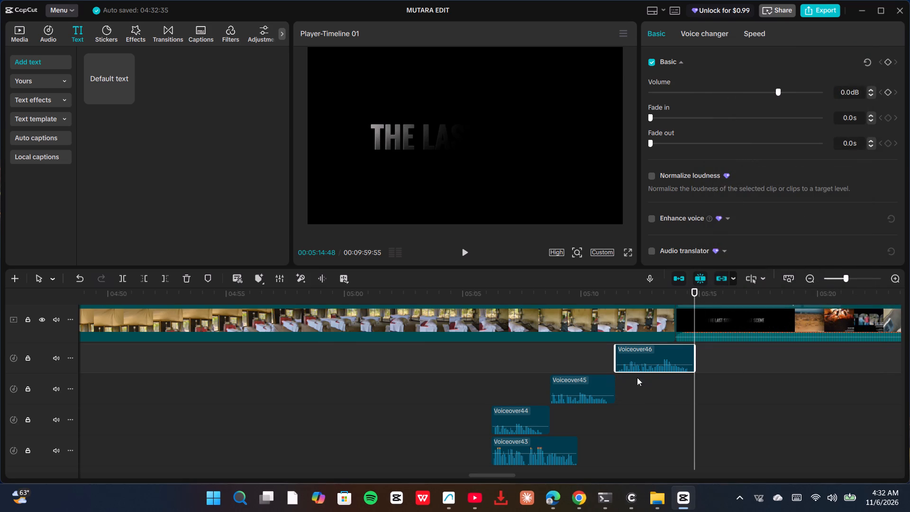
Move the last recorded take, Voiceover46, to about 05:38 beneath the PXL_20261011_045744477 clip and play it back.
{"action": "left_click_drag", "start_coordinate": [657, 352], "coordinate": [409, 376]}
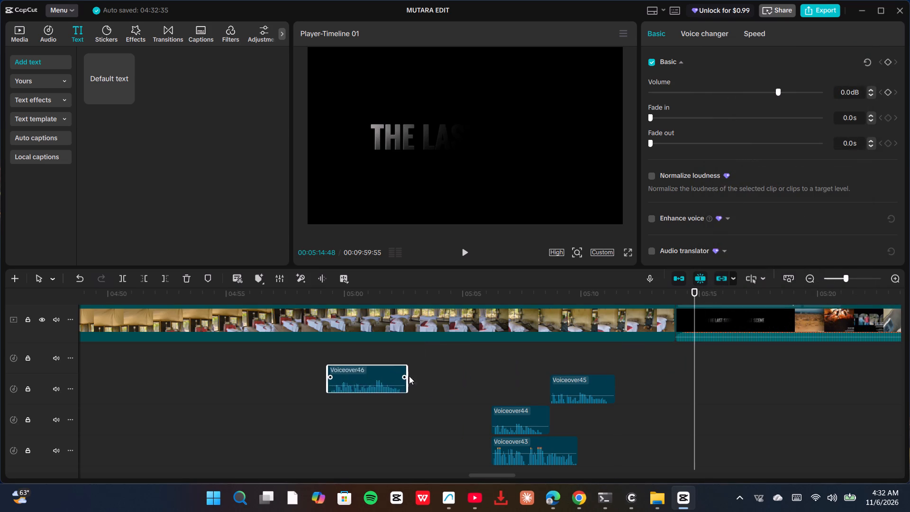
{"action": "left_click_drag", "start_coordinate": [409, 376], "coordinate": [883, 375]}
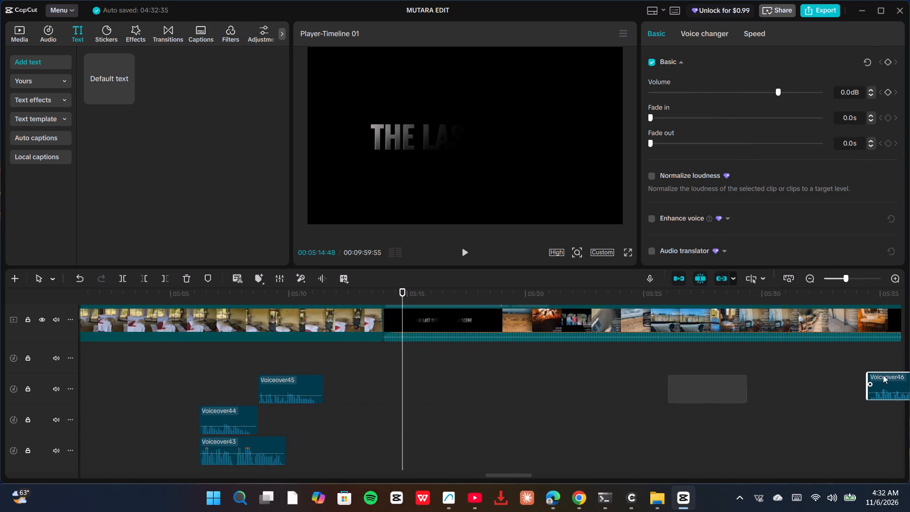
{"action": "left_click_drag", "start_coordinate": [883, 375], "coordinate": [809, 359]}
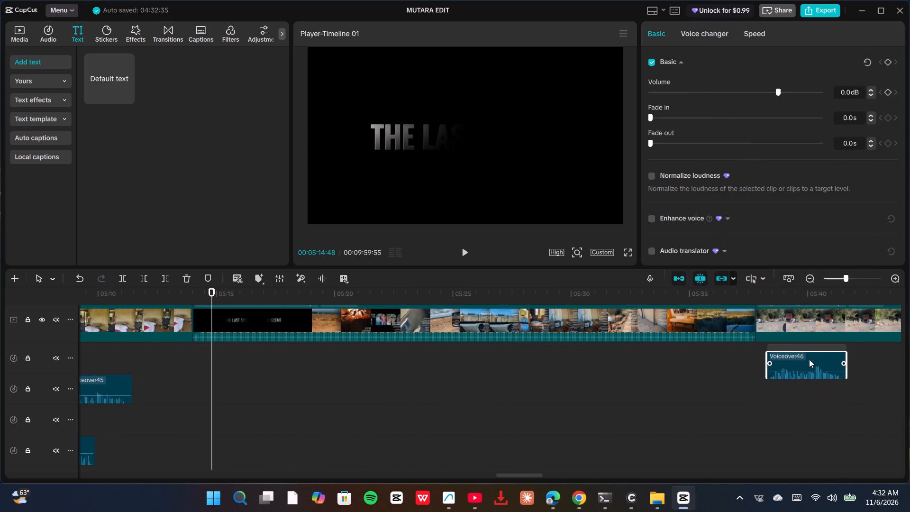
{"action": "left_click", "coordinate": [764, 399]}
{"action": "key", "text": "space"}
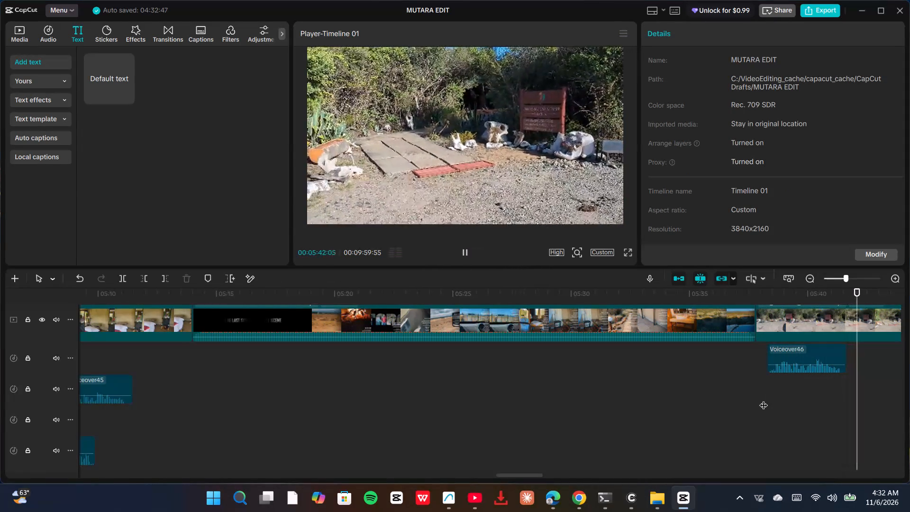
{"action": "key", "text": "space"}
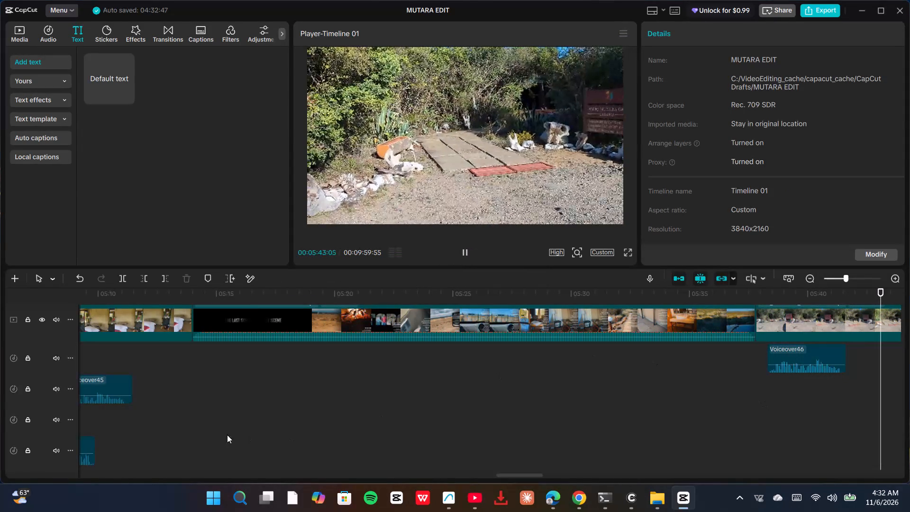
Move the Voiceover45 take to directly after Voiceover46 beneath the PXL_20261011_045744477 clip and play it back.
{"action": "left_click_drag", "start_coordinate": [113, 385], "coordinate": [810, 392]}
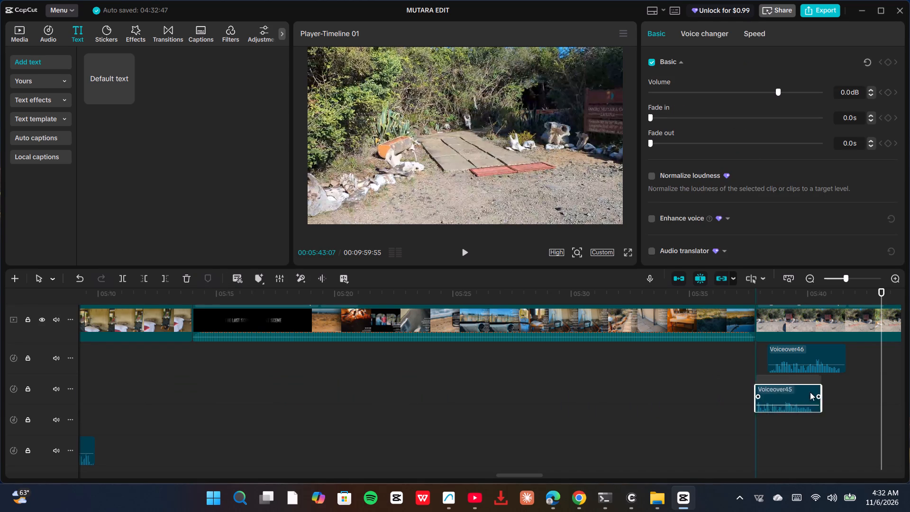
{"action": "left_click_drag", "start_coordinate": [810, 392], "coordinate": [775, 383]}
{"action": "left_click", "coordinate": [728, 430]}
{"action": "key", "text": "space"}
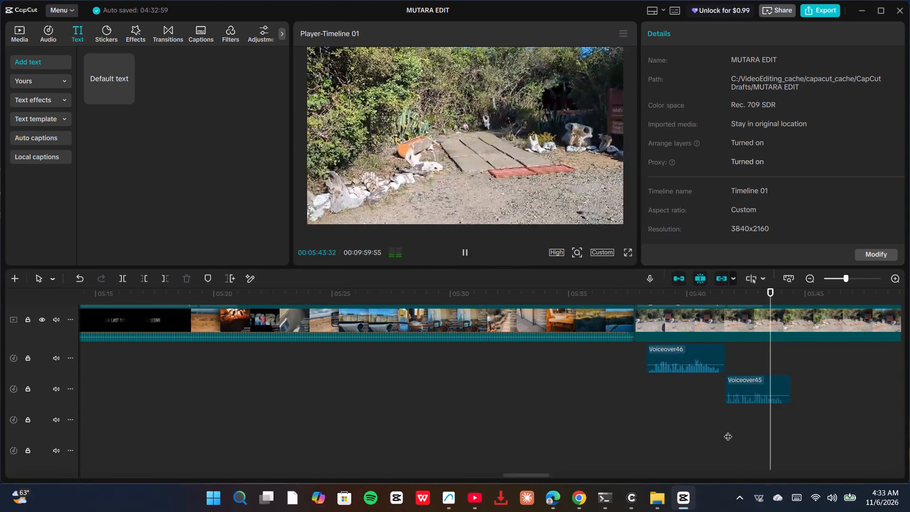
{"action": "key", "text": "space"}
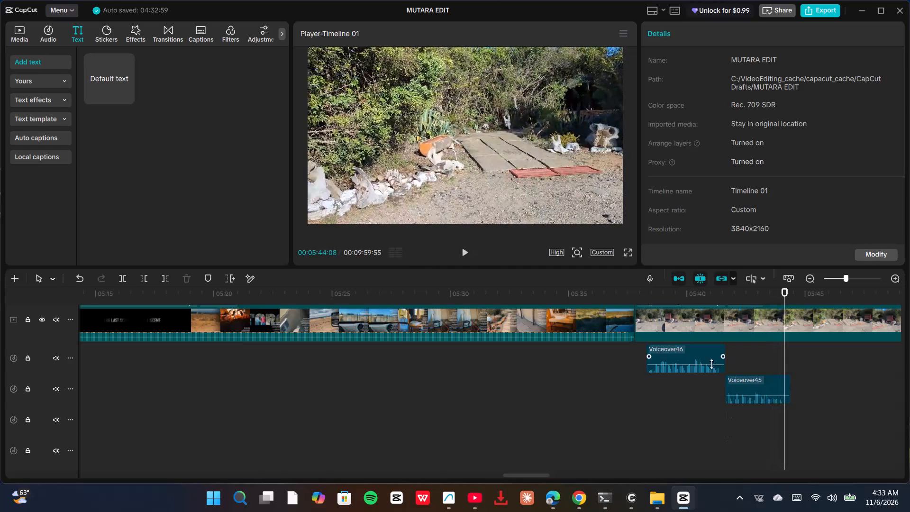
Delete the Voiceover45 take.
{"action": "left_click", "coordinate": [762, 387]}
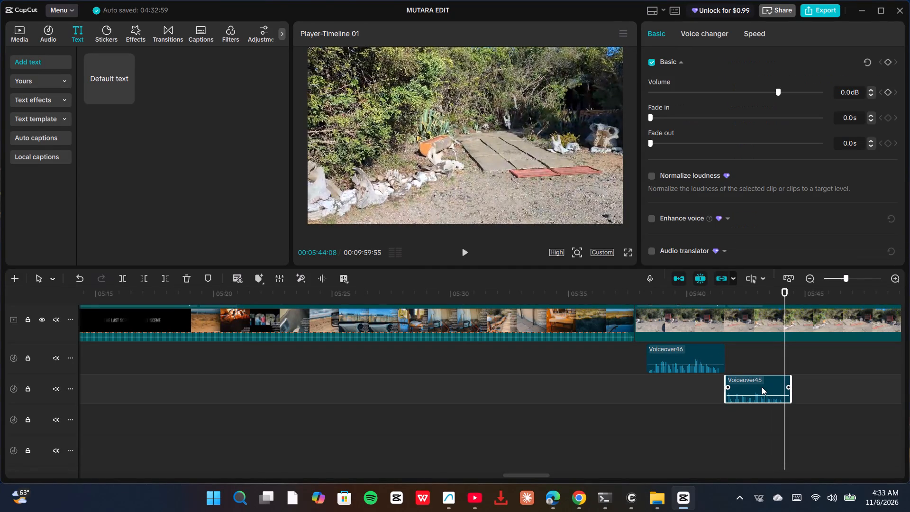
{"action": "key", "text": "Delete"}
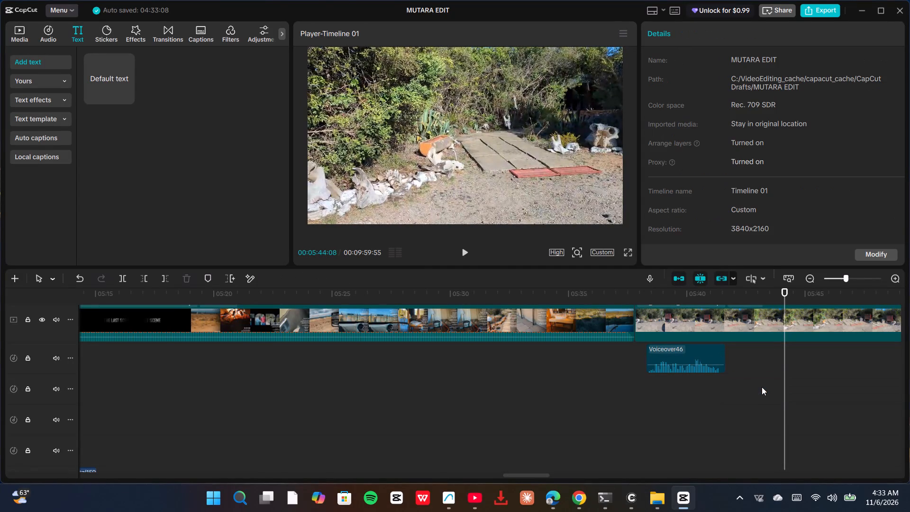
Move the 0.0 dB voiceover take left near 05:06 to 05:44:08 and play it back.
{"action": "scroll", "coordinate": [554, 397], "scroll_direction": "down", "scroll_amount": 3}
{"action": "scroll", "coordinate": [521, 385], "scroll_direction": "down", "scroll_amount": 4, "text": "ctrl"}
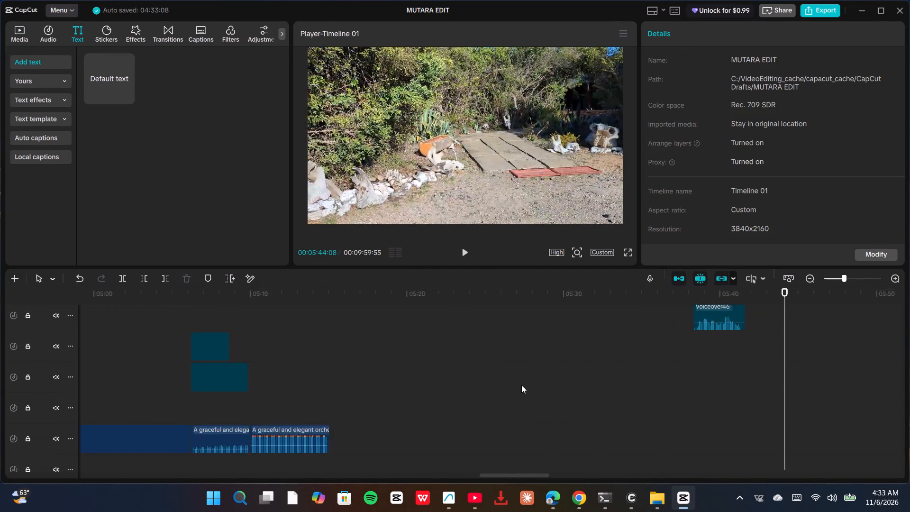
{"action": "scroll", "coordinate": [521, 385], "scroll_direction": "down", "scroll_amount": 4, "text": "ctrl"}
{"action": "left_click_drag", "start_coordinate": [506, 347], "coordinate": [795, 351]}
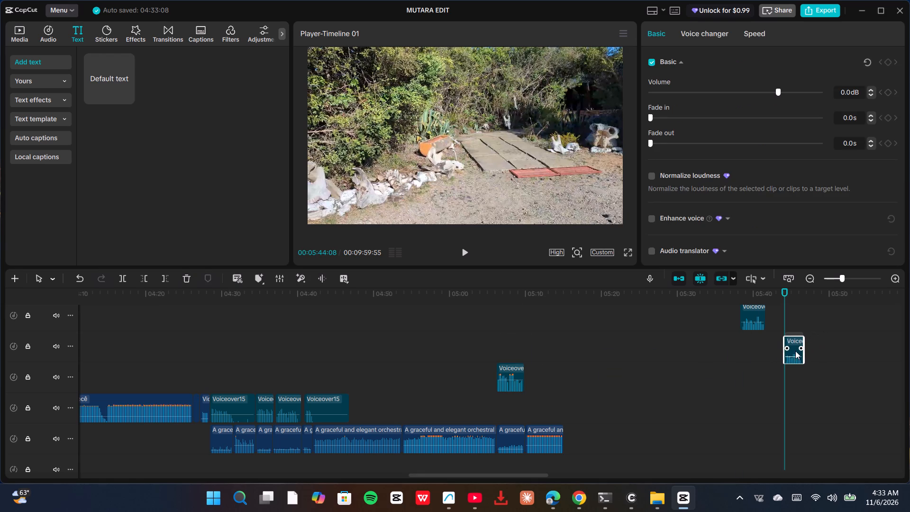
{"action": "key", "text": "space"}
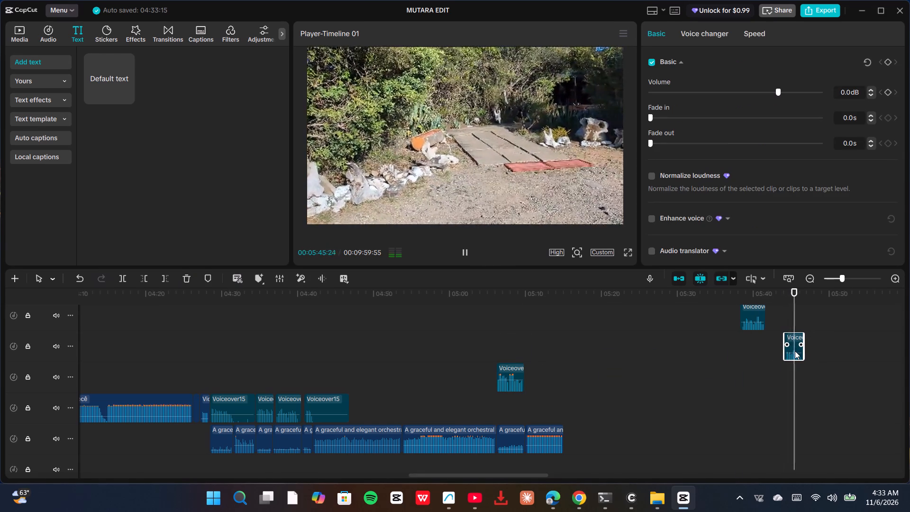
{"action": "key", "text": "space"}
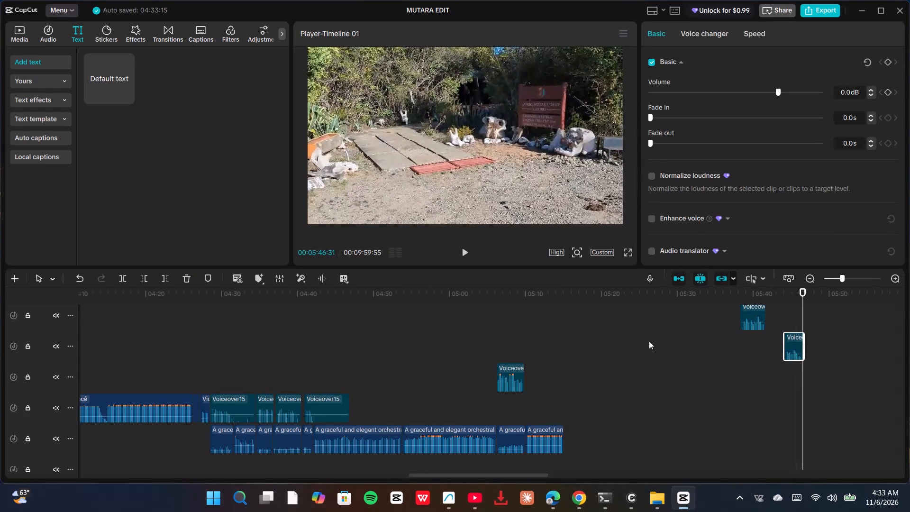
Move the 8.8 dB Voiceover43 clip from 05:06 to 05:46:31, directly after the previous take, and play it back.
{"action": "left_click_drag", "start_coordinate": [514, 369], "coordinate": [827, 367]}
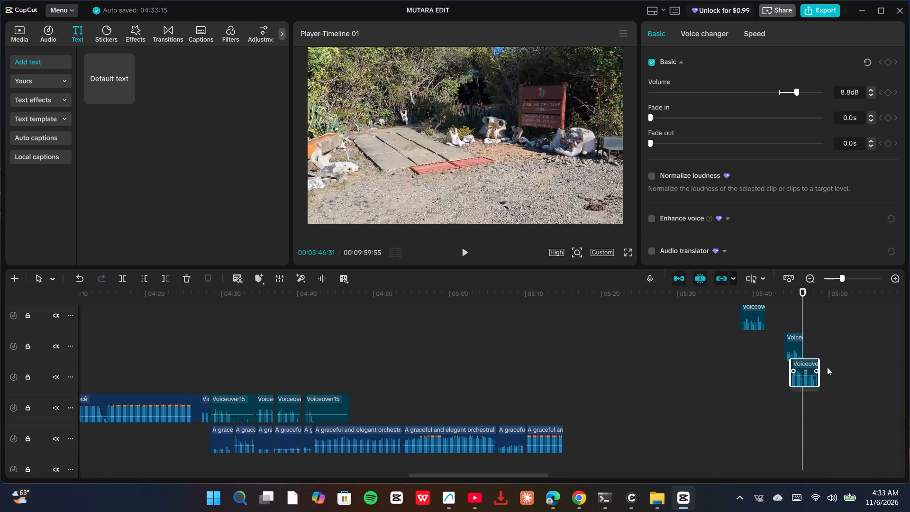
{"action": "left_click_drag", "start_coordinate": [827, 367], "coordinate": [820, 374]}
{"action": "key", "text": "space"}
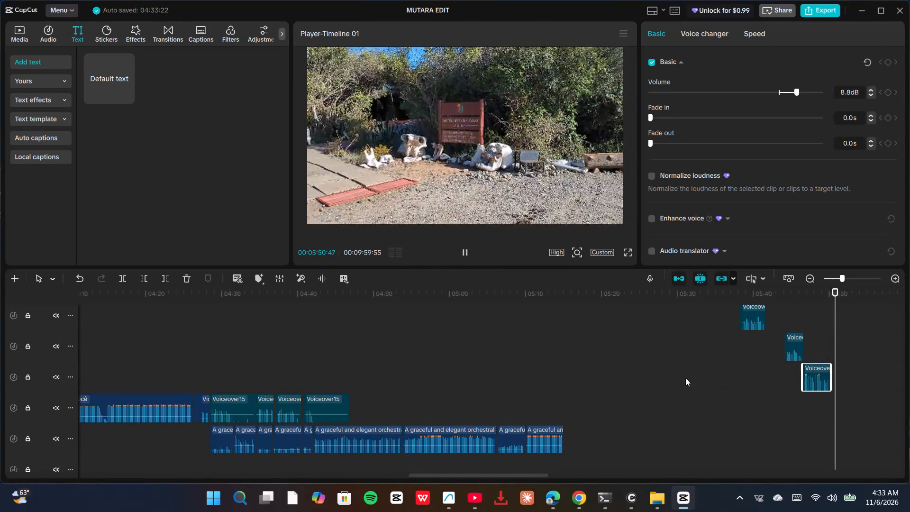
Replay the Voiceover46 take and move it back to start at about 05:06:13 over the lowered waltz segment.
{"action": "left_click", "coordinate": [738, 343]}
{"action": "key", "text": "space"}
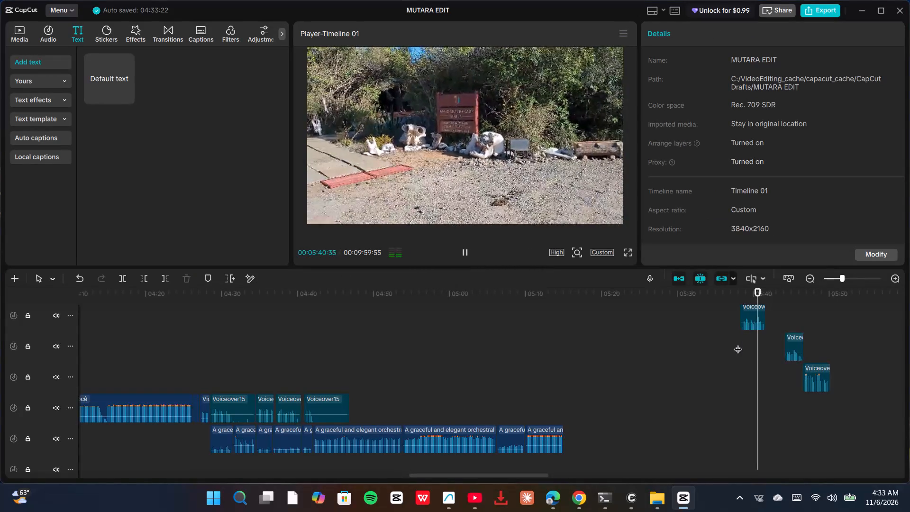
{"action": "key", "text": "space"}
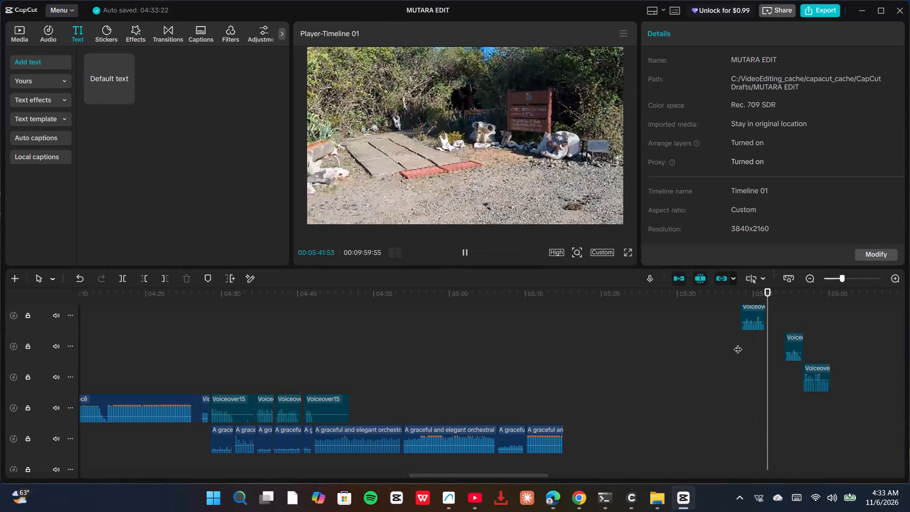
{"action": "left_click_drag", "start_coordinate": [753, 312], "coordinate": [500, 464]}
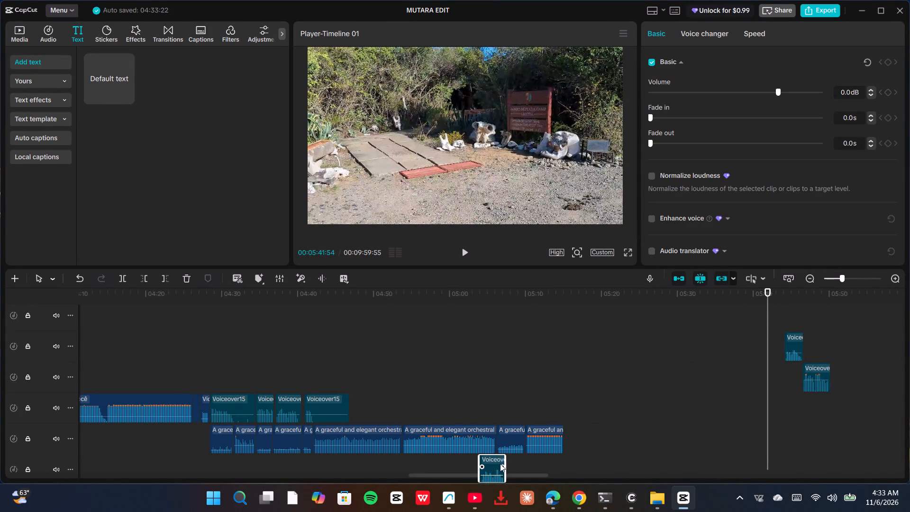
{"action": "left_click_drag", "start_coordinate": [500, 464], "coordinate": [508, 382]}
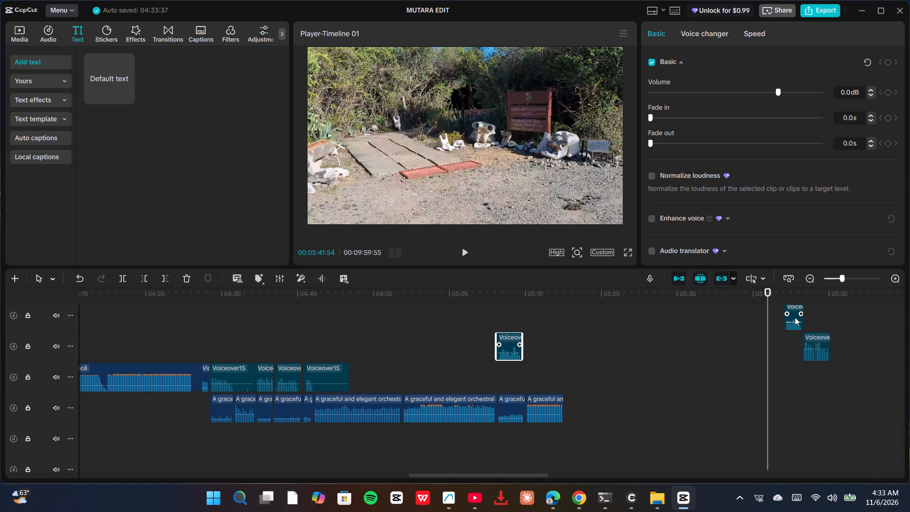
Delete the two rejected voiceover takes at about 05:44 and 05:46.
{"action": "left_click", "coordinate": [795, 317]}
{"action": "key", "text": "Delete"}
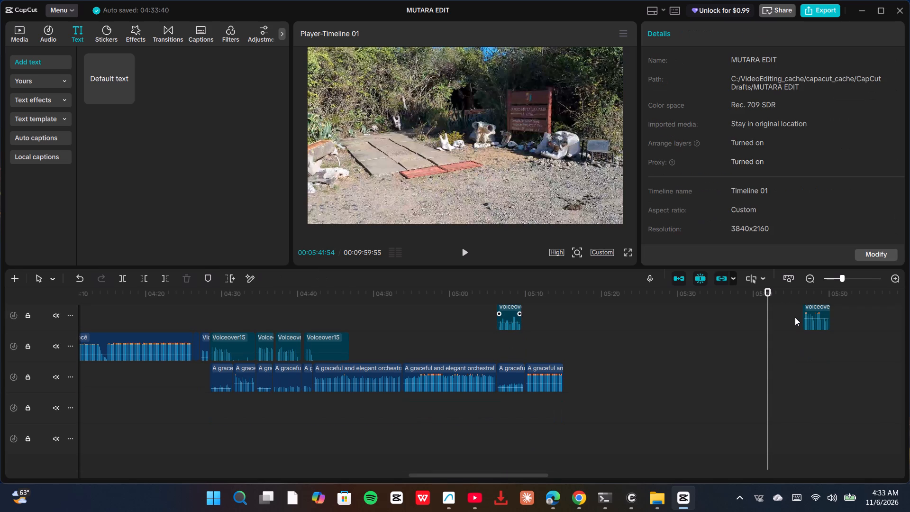
{"action": "left_click", "coordinate": [816, 317]}
{"action": "key", "text": "Delete"}
Play back the timeline from 05:06:13 into the last-scene clip, and scrub over the voiceover and waltz segments to check them.
{"action": "left_click", "coordinate": [495, 344]}
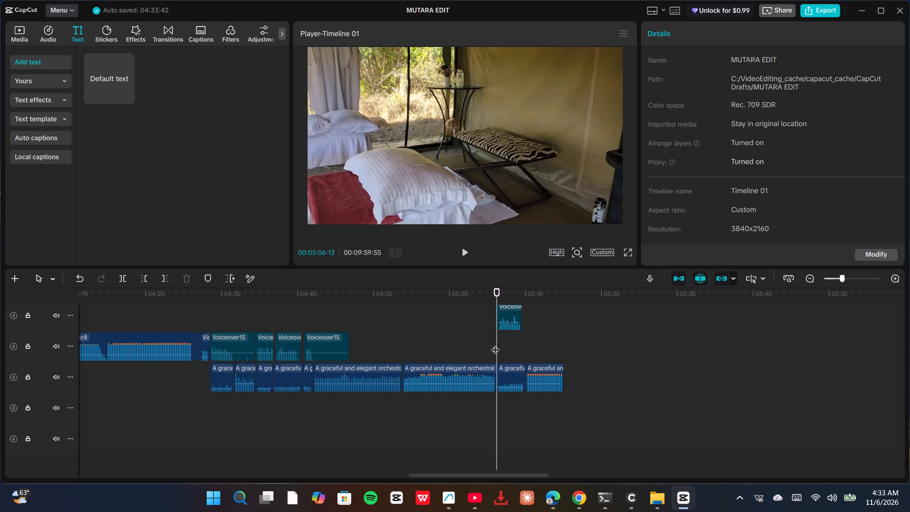
{"action": "scroll", "coordinate": [495, 338], "scroll_direction": "up", "scroll_amount": 6}
{"action": "scroll", "coordinate": [492, 364], "scroll_direction": "up", "scroll_amount": 2, "text": "ctrl"}
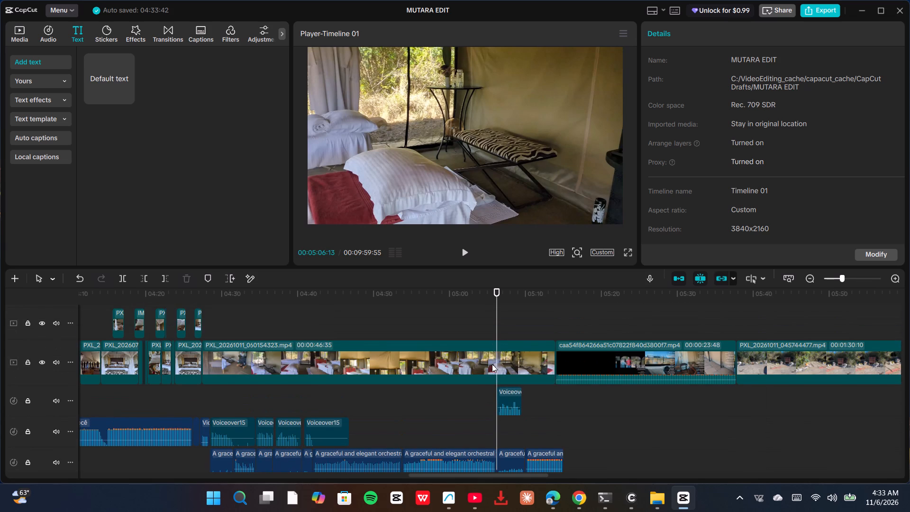
{"action": "scroll", "coordinate": [492, 364], "scroll_direction": "up", "scroll_amount": 10, "text": "ctrl"}
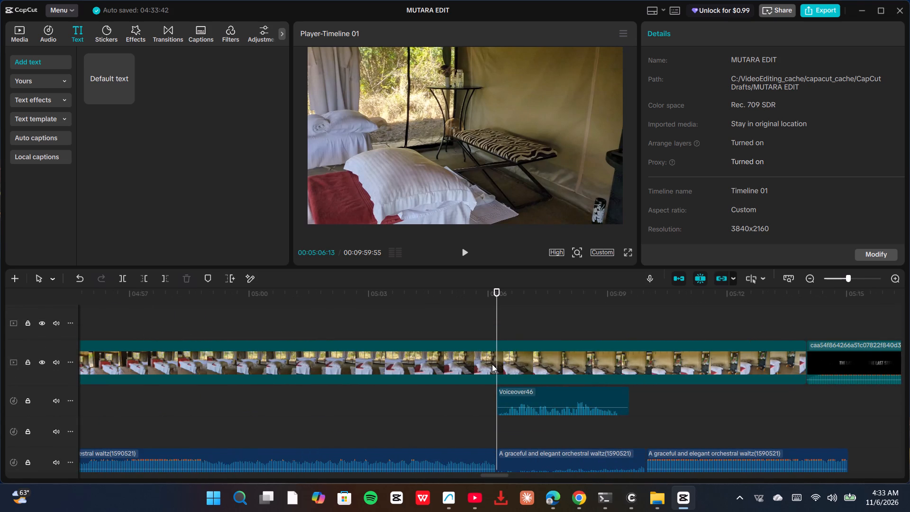
{"action": "scroll", "coordinate": [529, 398], "scroll_direction": "down", "scroll_amount": 2}
{"action": "key", "text": "space"}
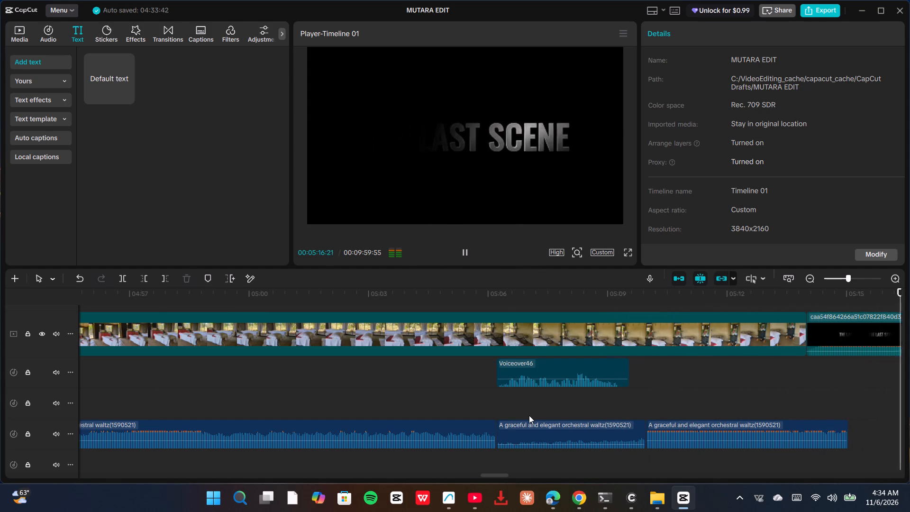
{"action": "key", "text": "space"}
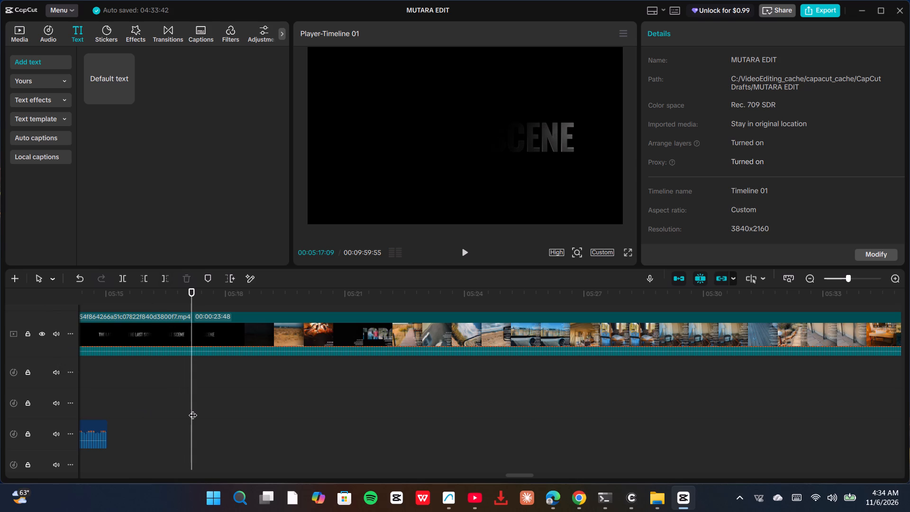
{"action": "left_click_drag", "start_coordinate": [193, 408], "coordinate": [72, 392]}
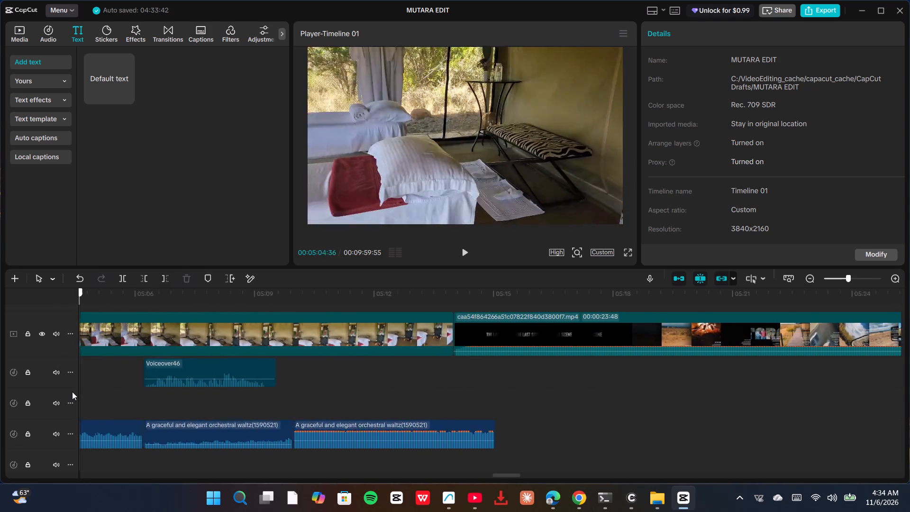
{"action": "left_click_drag", "start_coordinate": [72, 392], "coordinate": [630, 441]}
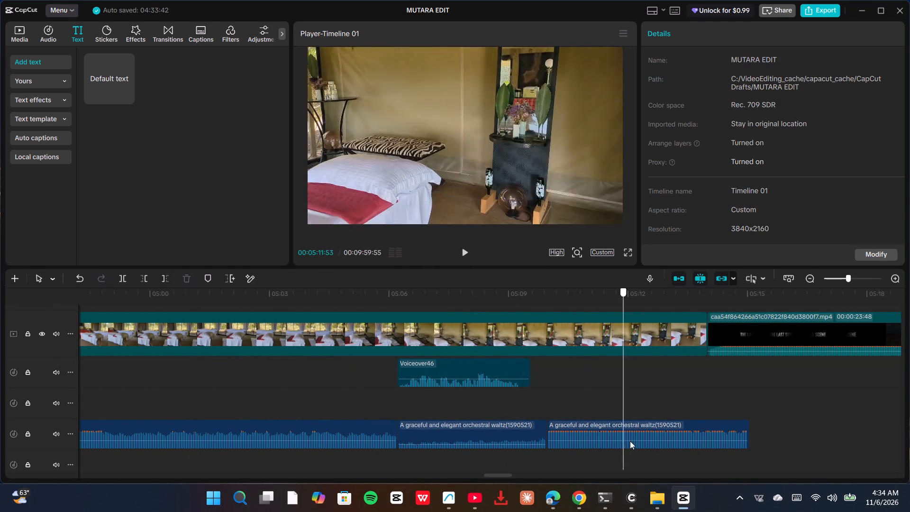
{"action": "left_click_drag", "start_coordinate": [630, 441], "coordinate": [637, 444]}
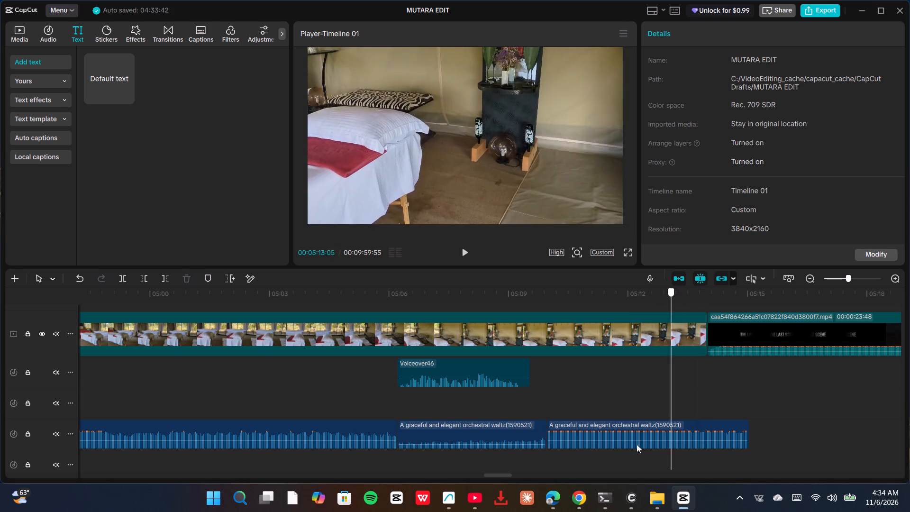
{"action": "left_click_drag", "start_coordinate": [637, 444], "coordinate": [570, 448]}
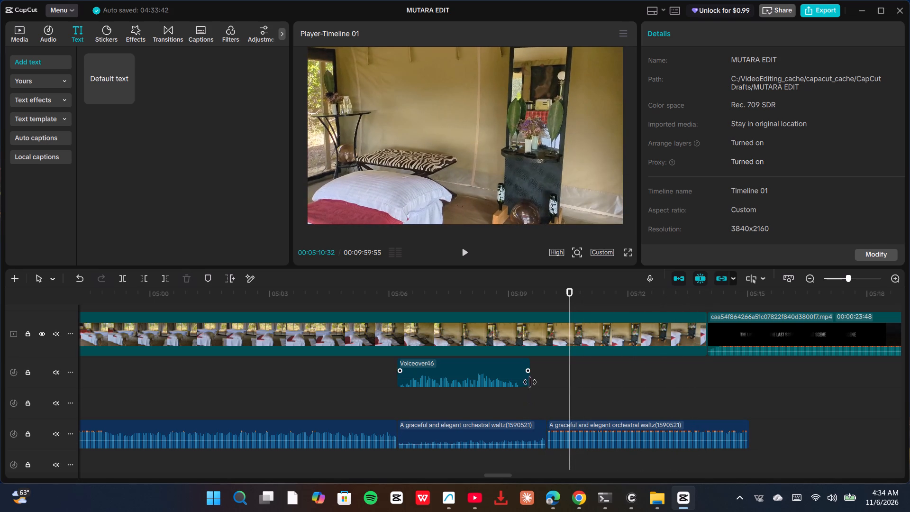
Play Voiceover46 to find where the speech ends, split the clip at 05:09:19 and delete the silent tail.
{"action": "left_click", "coordinate": [405, 395]}
{"action": "key", "text": "space"}
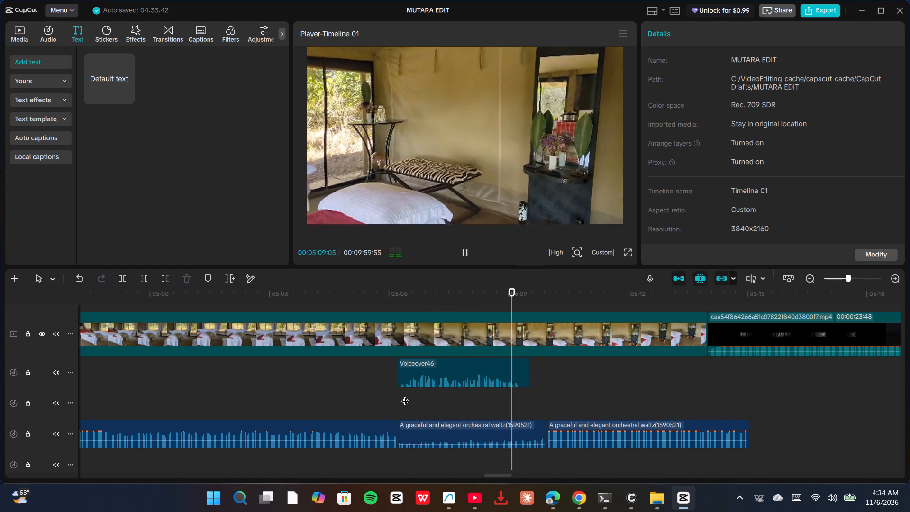
{"action": "key", "text": "space"}
{"action": "key", "text": "Left"}
{"action": "key", "text": "Left"}
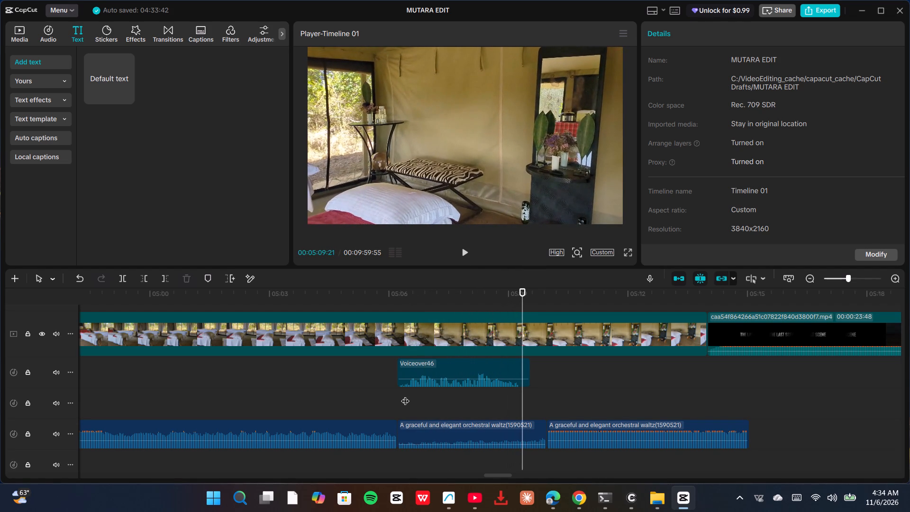
{"action": "key", "text": "Left"}
{"action": "key", "text": "Left"}
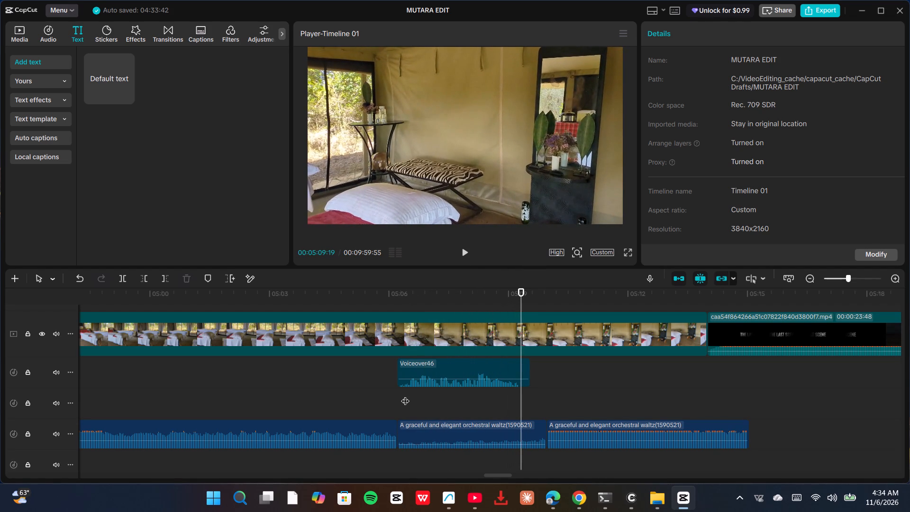
{"action": "left_click", "coordinate": [522, 365]}
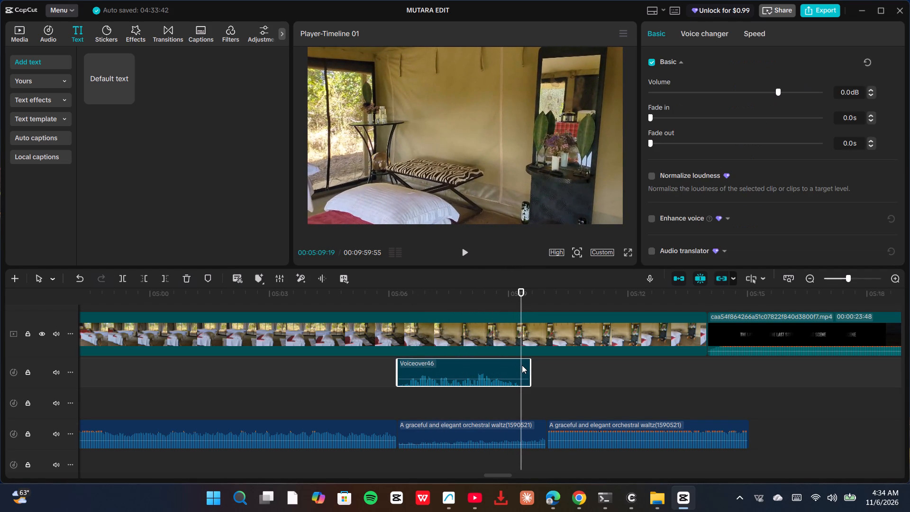
{"action": "key", "text": "ctrl+b"}
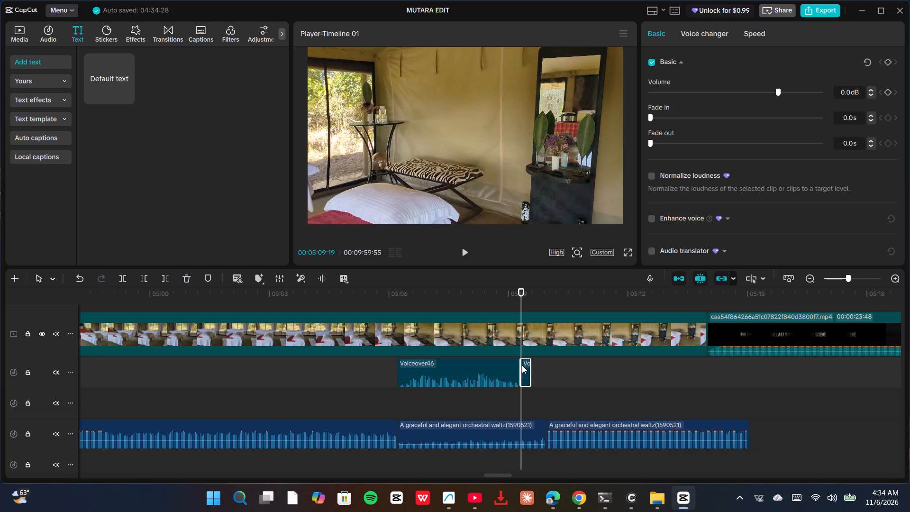
{"action": "key", "text": "Delete"}
Shorten the lowered -14.8 dB waltz segment so it ends at 05:09:19, level with the end of Voiceover46.
{"action": "left_click", "coordinate": [543, 432]}
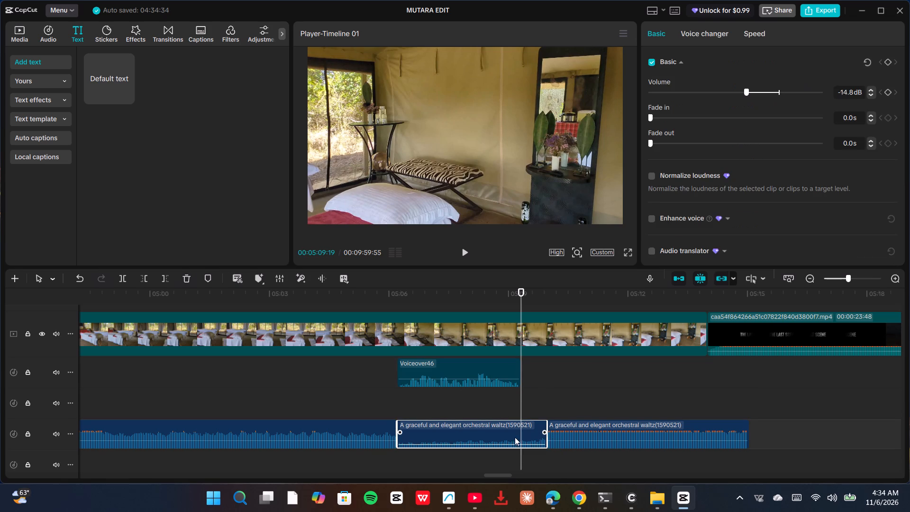
{"action": "left_click_drag", "start_coordinate": [547, 438], "coordinate": [540, 439]}
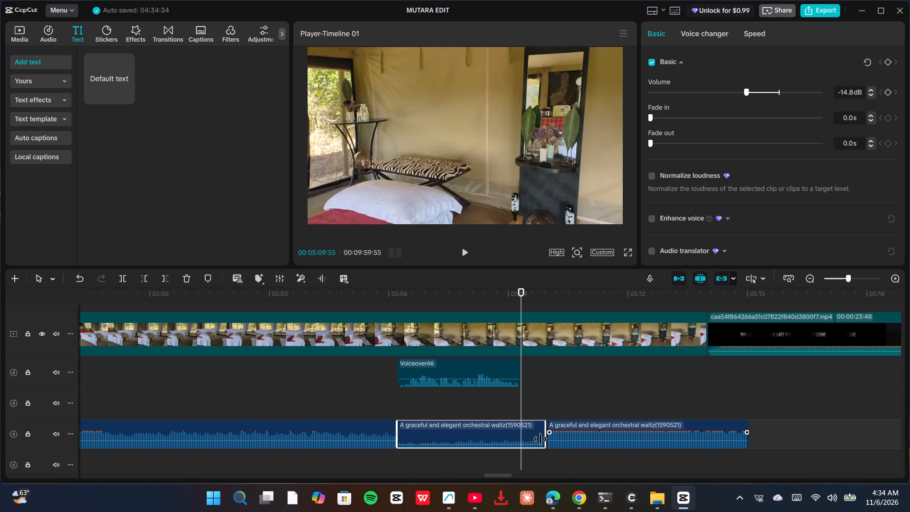
{"action": "left_click_drag", "start_coordinate": [540, 439], "coordinate": [519, 440]}
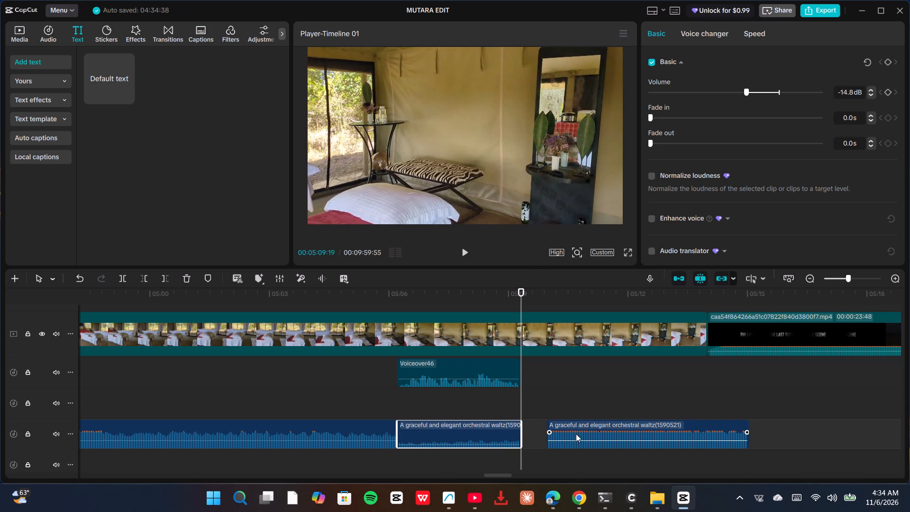
Move the following full-volume waltz segment earlier so it starts at 05:09:19, directly after the lowered -14.8 dB segment.
{"action": "left_click", "coordinate": [589, 424]}
{"action": "left_click_drag", "start_coordinate": [585, 424], "coordinate": [572, 427]}
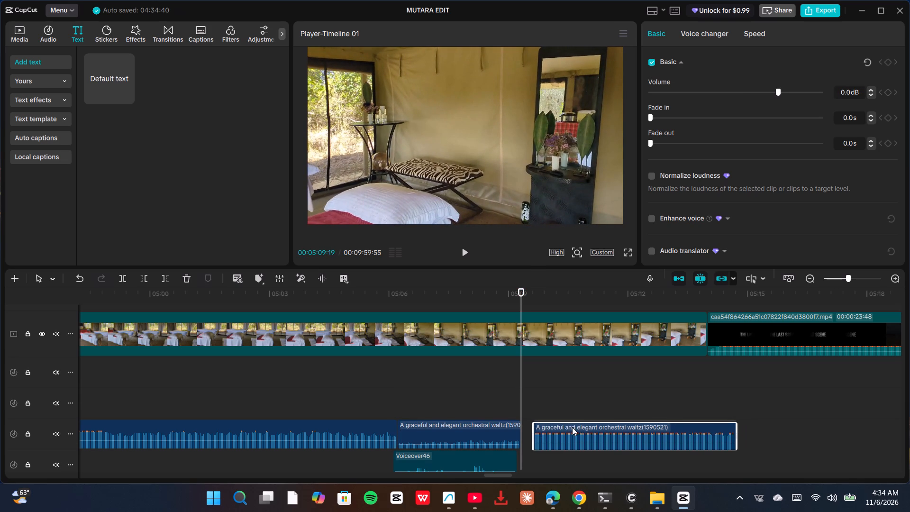
{"action": "left_click_drag", "start_coordinate": [572, 427], "coordinate": [562, 427]}
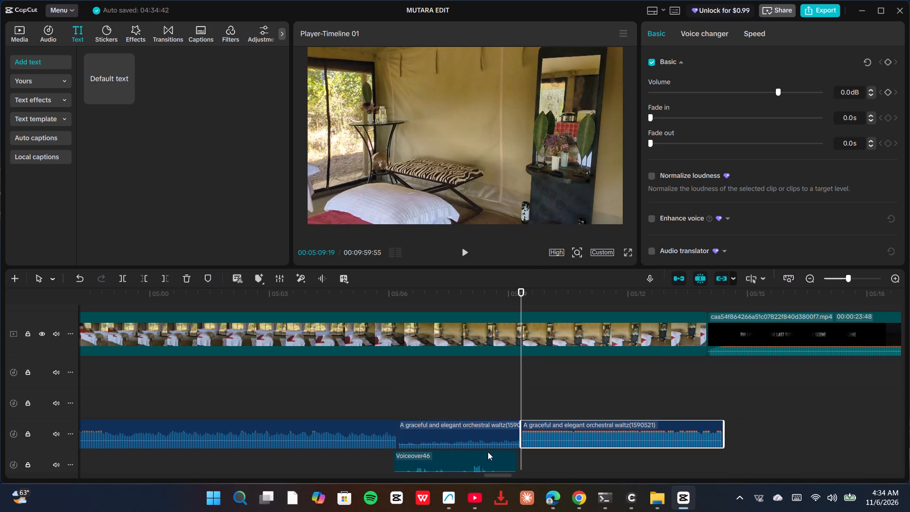
Move Voiceover46 to the audio track directly above the waltz, aligned over the lowered segment and ending at 05:09:19.
{"action": "left_click_drag", "start_coordinate": [481, 455], "coordinate": [487, 395]}
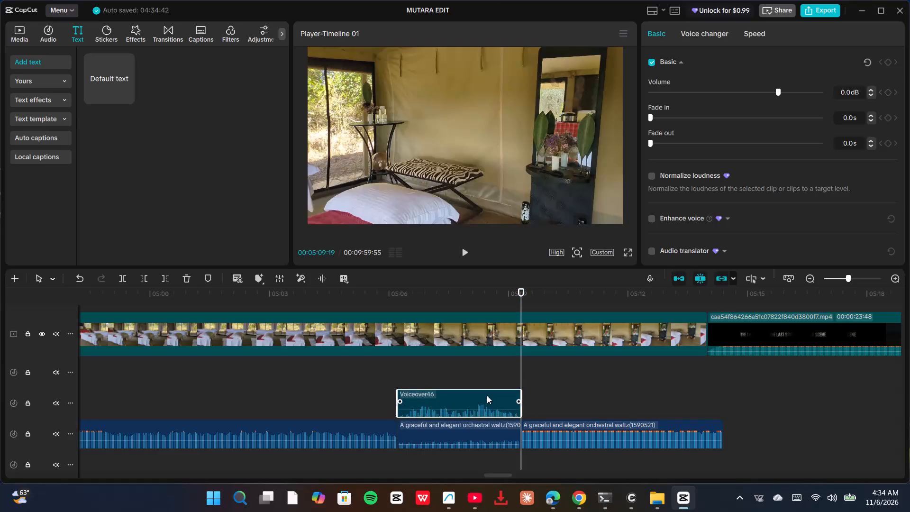
Play back the timeline from 05:04:58 through Voiceover46 and the waltz segments into the last-scene clip.
{"action": "left_click", "coordinate": [348, 461]}
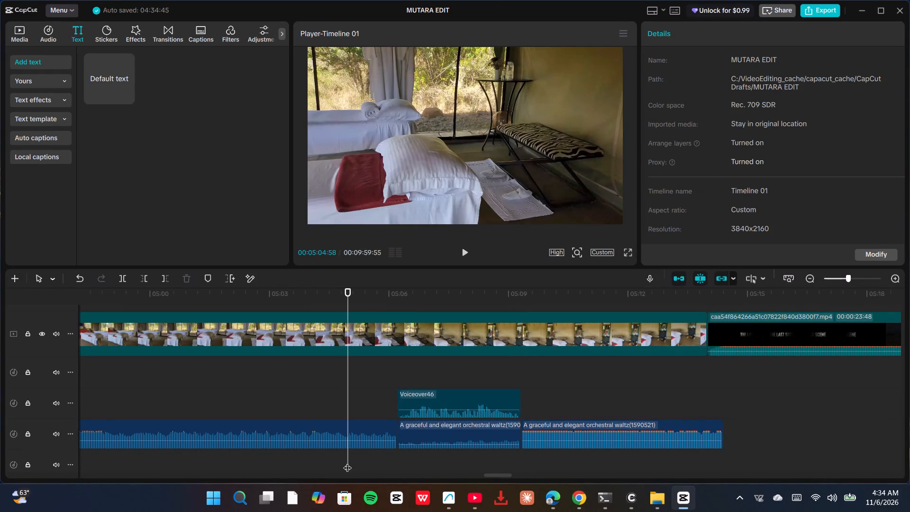
{"action": "key", "text": "space"}
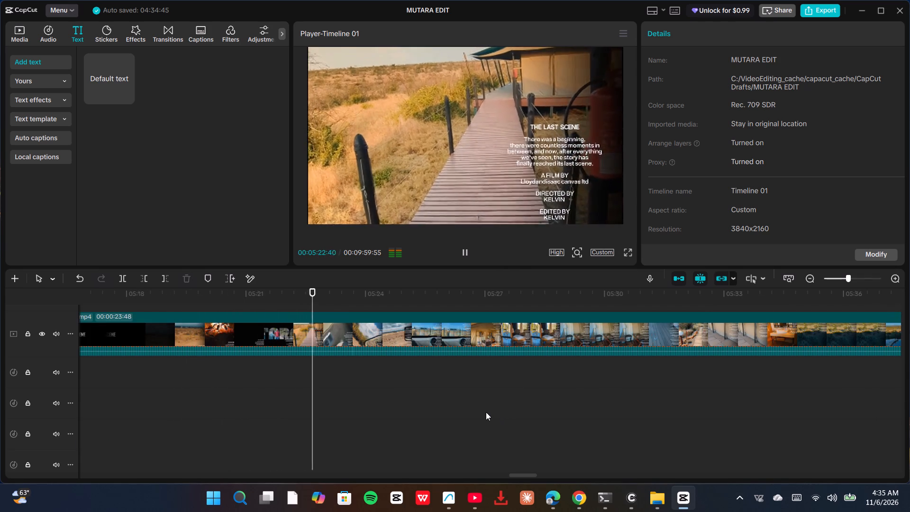
Play back the timeline from just before the start of the Do It Like Me music clip.
{"action": "scroll", "coordinate": [486, 412], "scroll_direction": "down", "scroll_amount": 16, "text": "ctrl"}
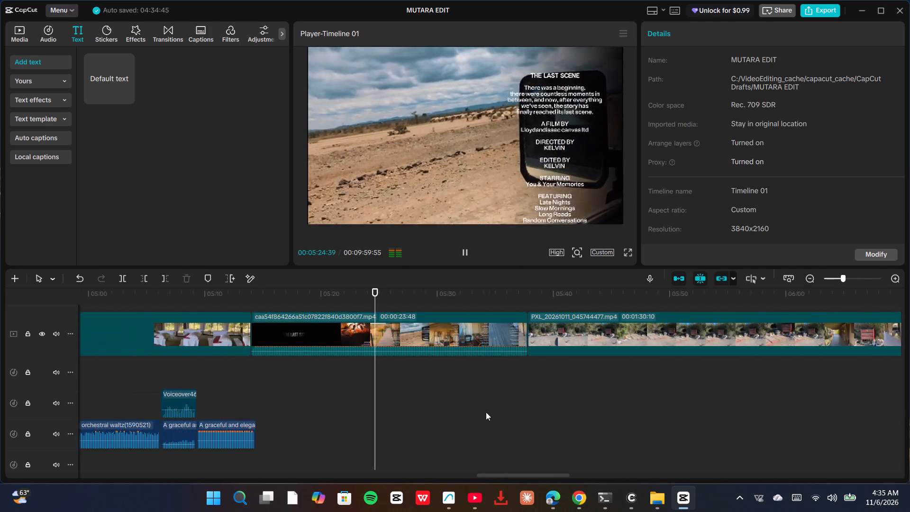
{"action": "scroll", "coordinate": [486, 412], "scroll_direction": "down", "scroll_amount": 14, "text": "ctrl"}
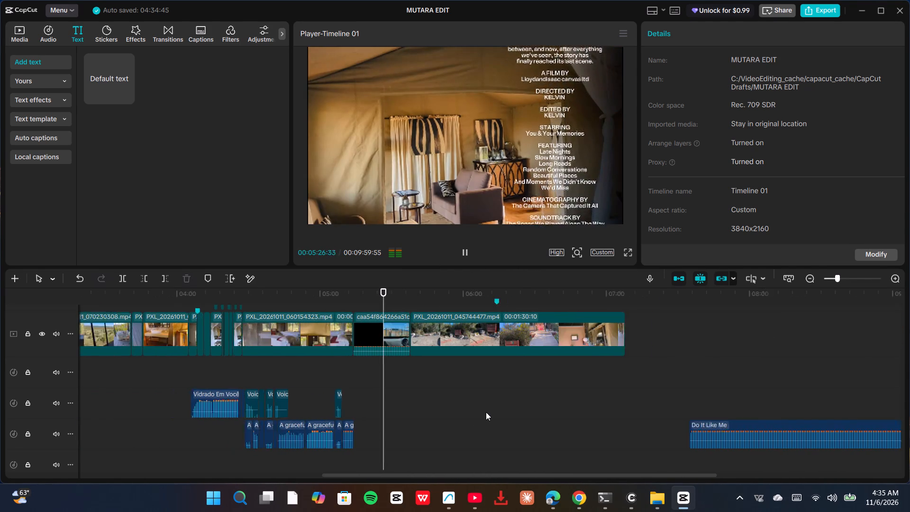
{"action": "scroll", "coordinate": [486, 412], "scroll_direction": "down", "scroll_amount": 8, "text": "ctrl"}
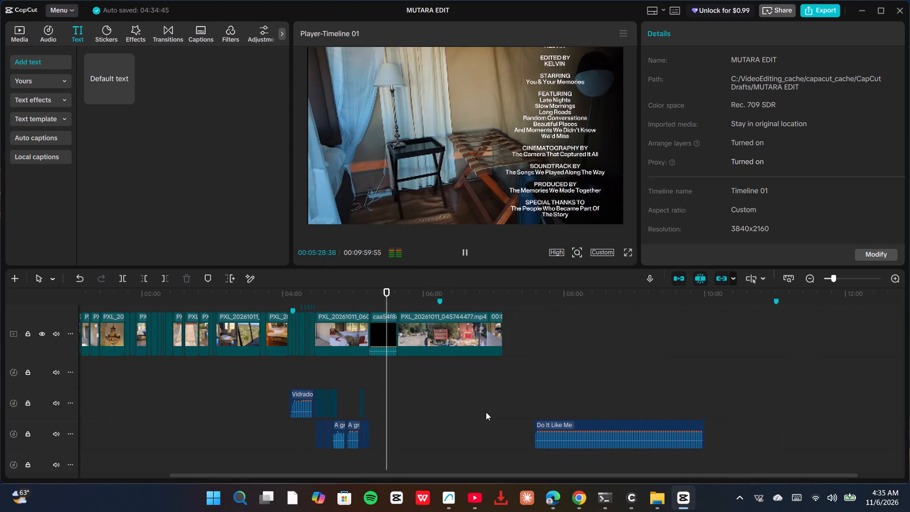
{"action": "scroll", "coordinate": [486, 412], "scroll_direction": "down", "scroll_amount": 3, "text": "ctrl"}
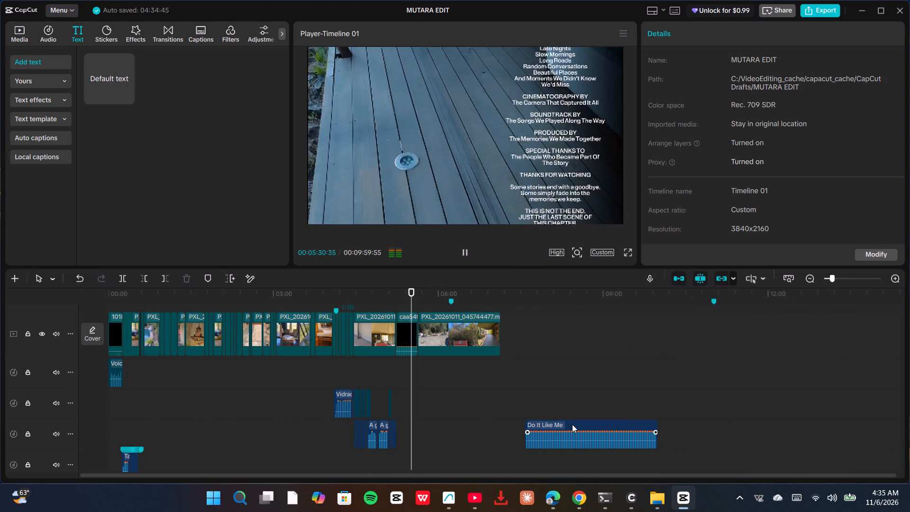
{"action": "left_click", "coordinate": [524, 462]}
{"action": "key", "text": "space"}
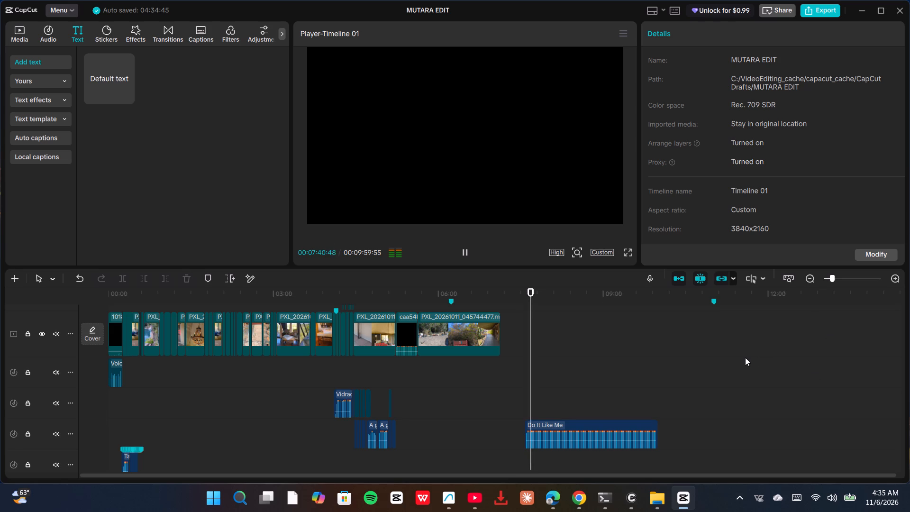
Switch to the desktop and launch the Kuro app.
{"action": "double_click", "coordinate": [161, 258]}
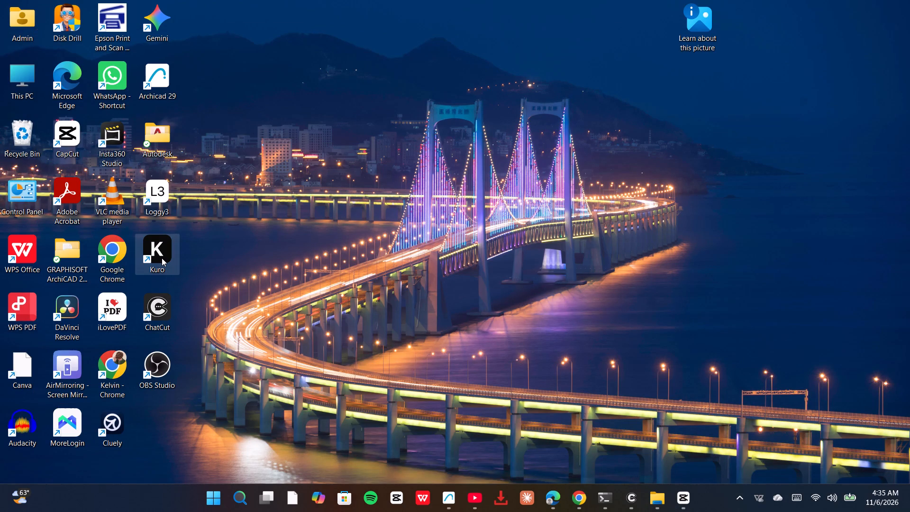
{"action": "double_click", "coordinate": [162, 258]}
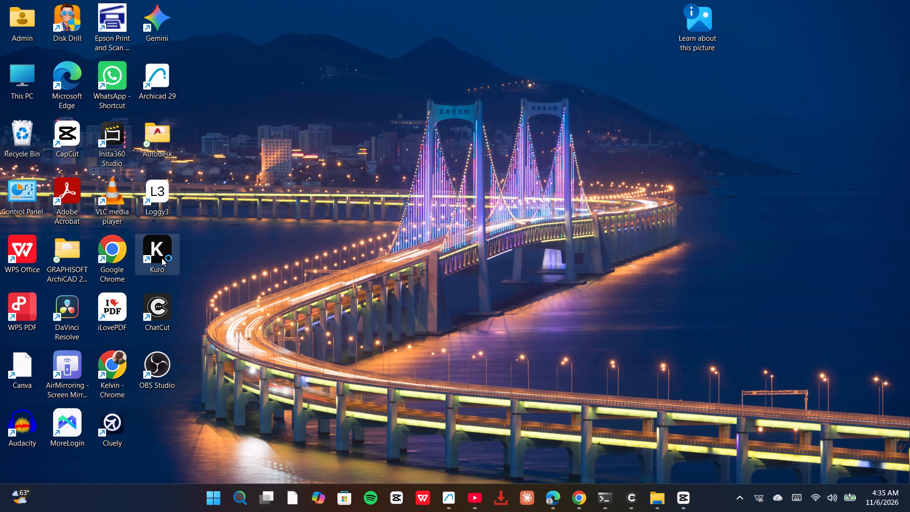
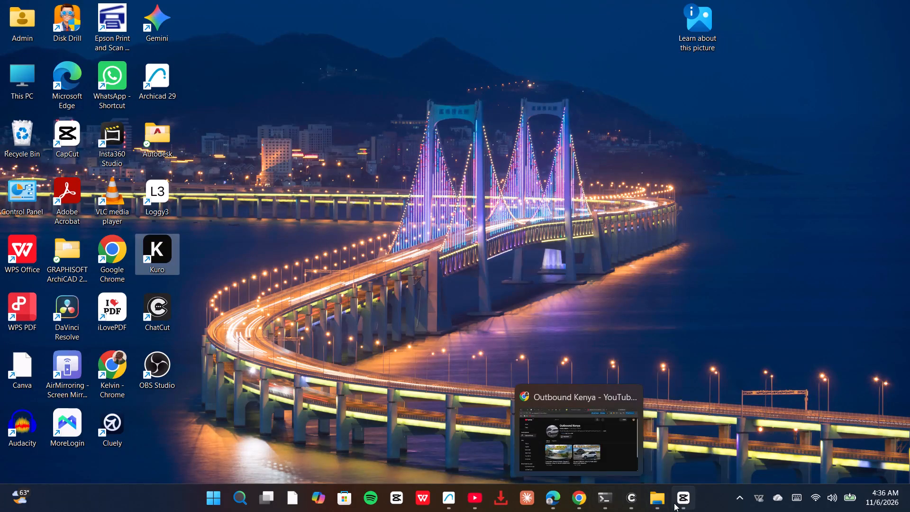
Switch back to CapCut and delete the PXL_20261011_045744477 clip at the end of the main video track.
{"action": "left_click", "coordinate": [682, 502]}
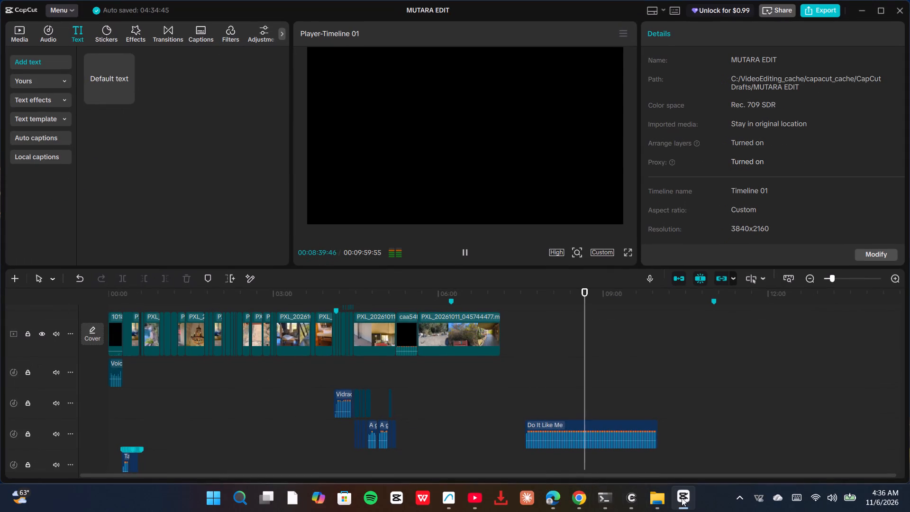
{"action": "left_click", "coordinate": [429, 372]}
{"action": "left_click", "coordinate": [457, 335]}
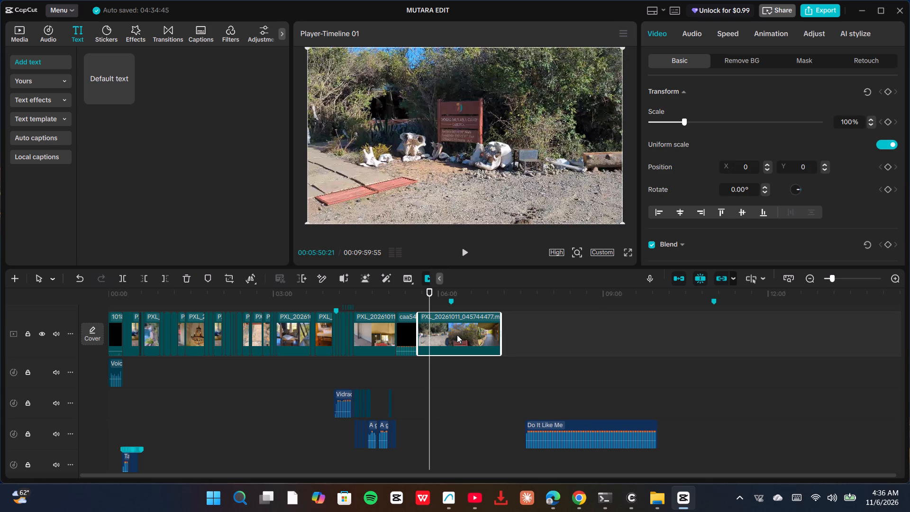
{"action": "key", "text": "Delete"}
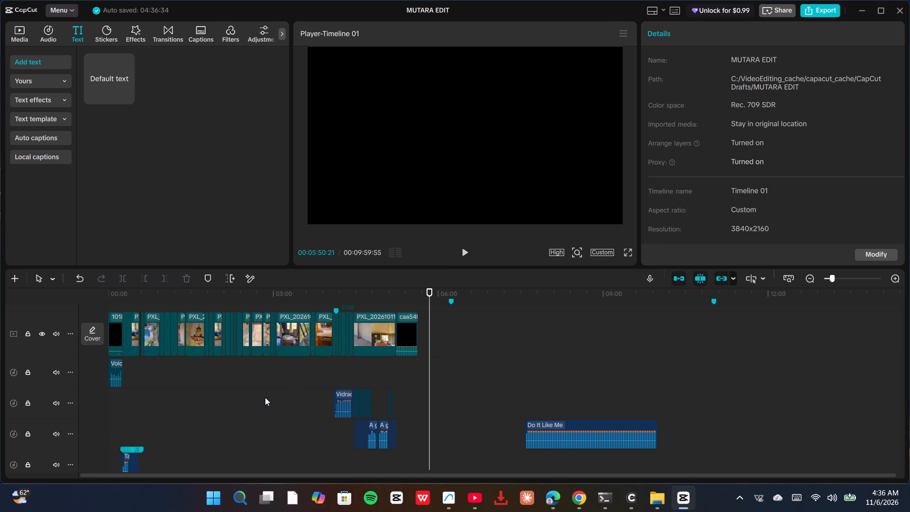
Play back the opening of the timeline from 00:00 to about 20 seconds.
{"action": "left_click_drag", "start_coordinate": [435, 380], "coordinate": [313, 380]}
{"action": "left_click_drag", "start_coordinate": [313, 380], "coordinate": [276, 379]}
{"action": "left_click", "coordinate": [246, 382]}
{"action": "left_click_drag", "start_coordinate": [242, 377], "coordinate": [224, 378]}
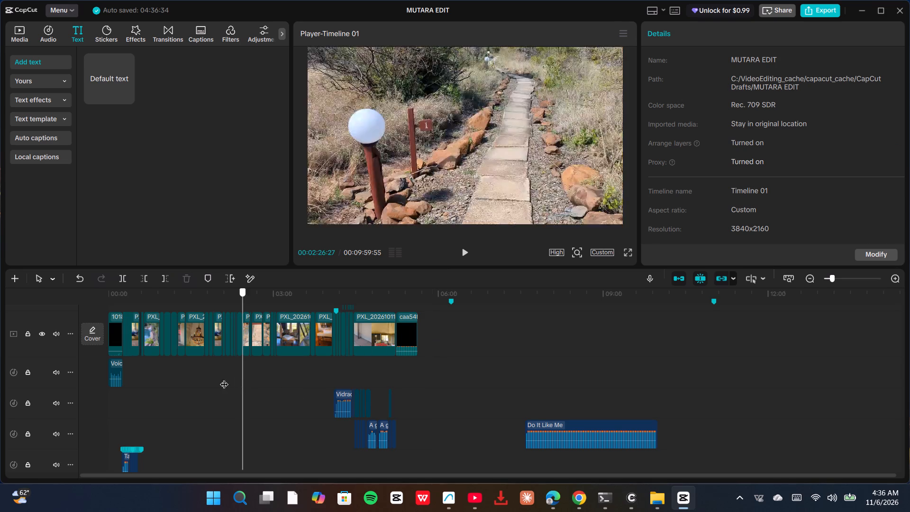
{"action": "left_click_drag", "start_coordinate": [224, 378], "coordinate": [71, 373]}
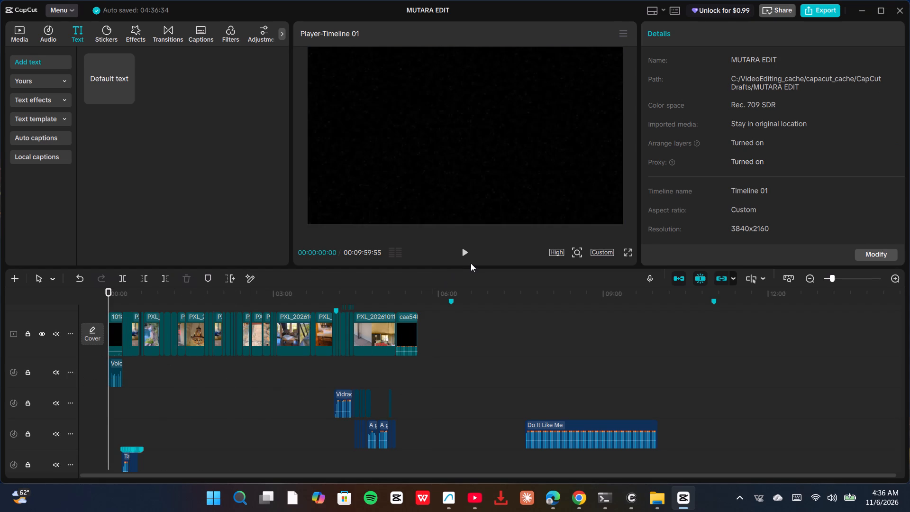
{"action": "left_click", "coordinate": [466, 255]}
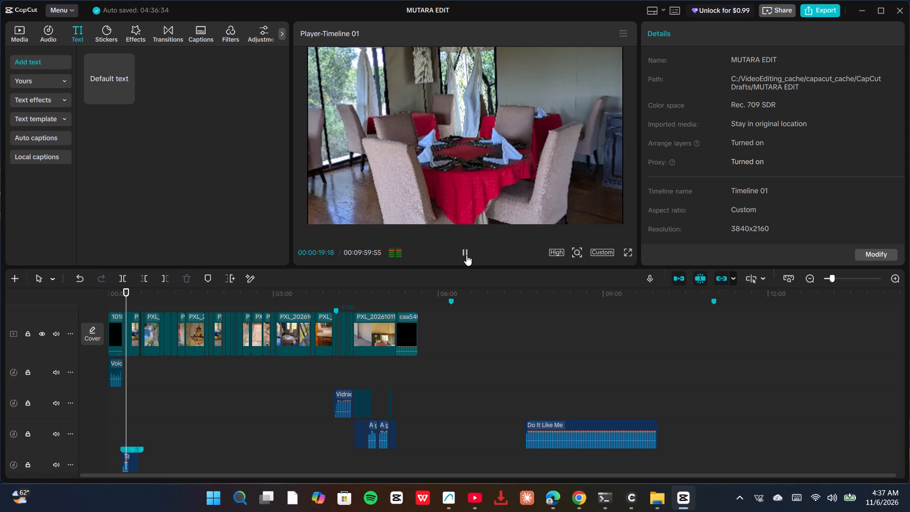
{"action": "left_click", "coordinate": [466, 254]}
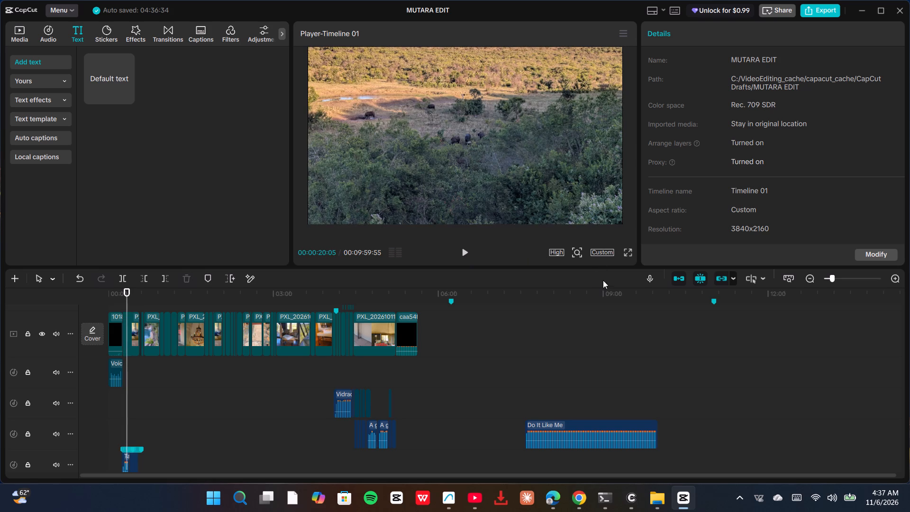
Record a voiceover about 21 seconds long from 06:45:11, in the empty stretch before the Do It Like Me music.
{"action": "left_click", "coordinate": [651, 280]}
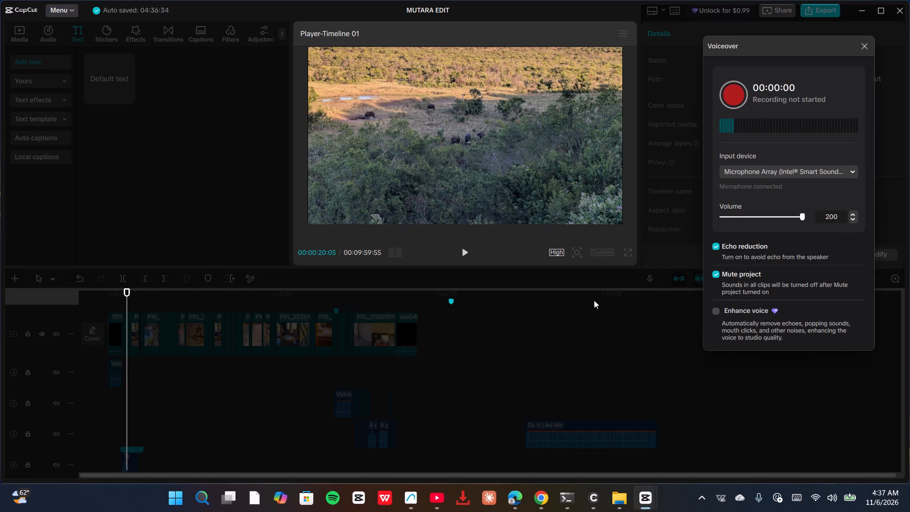
{"action": "left_click", "coordinate": [480, 386]}
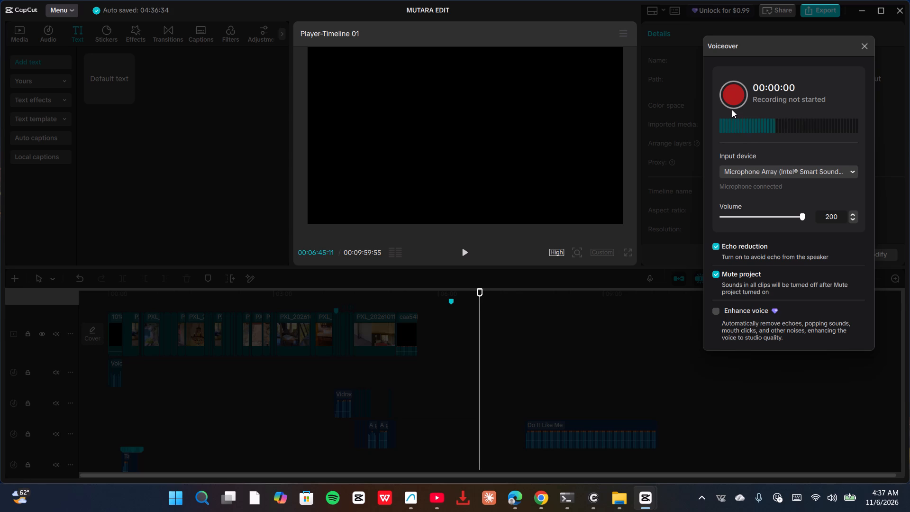
{"action": "key", "text": "space"}
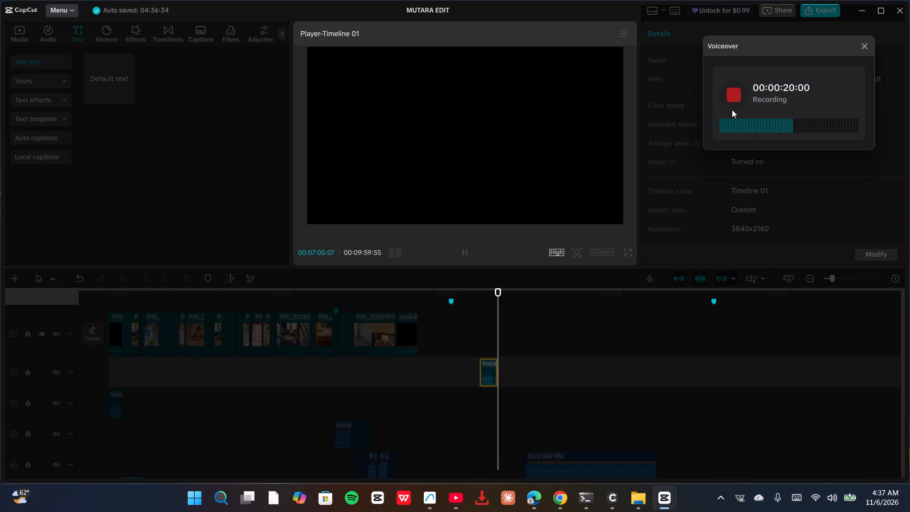
{"action": "key", "text": "space"}
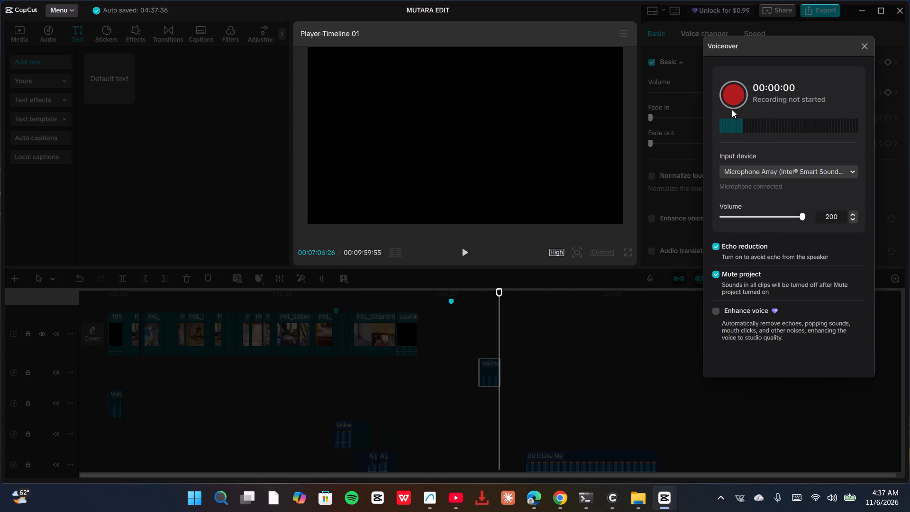
{"action": "left_click", "coordinate": [867, 49]}
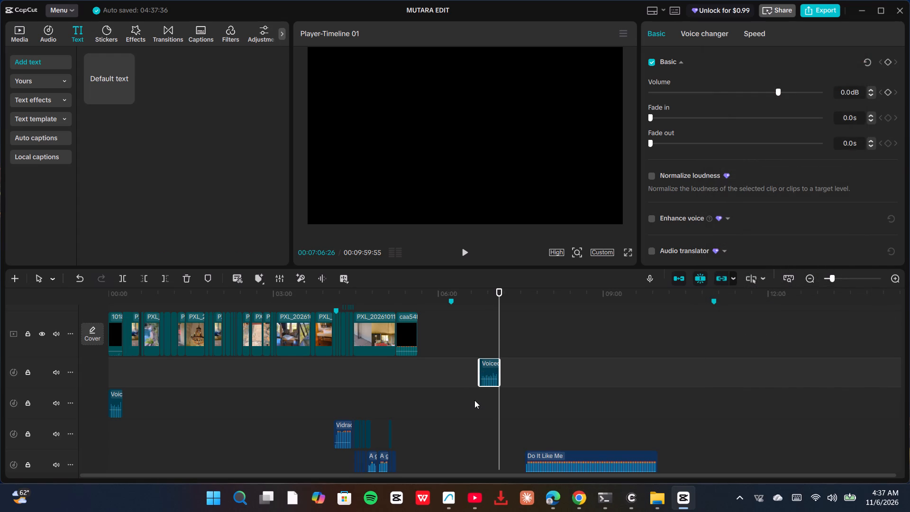
Play back the newly recorded voiceover from its beginning to review the take.
{"action": "scroll", "coordinate": [474, 400], "scroll_direction": "up", "scroll_amount": 4}
{"action": "scroll", "coordinate": [491, 398], "scroll_direction": "down", "scroll_amount": 4}
{"action": "left_click", "coordinate": [476, 395]}
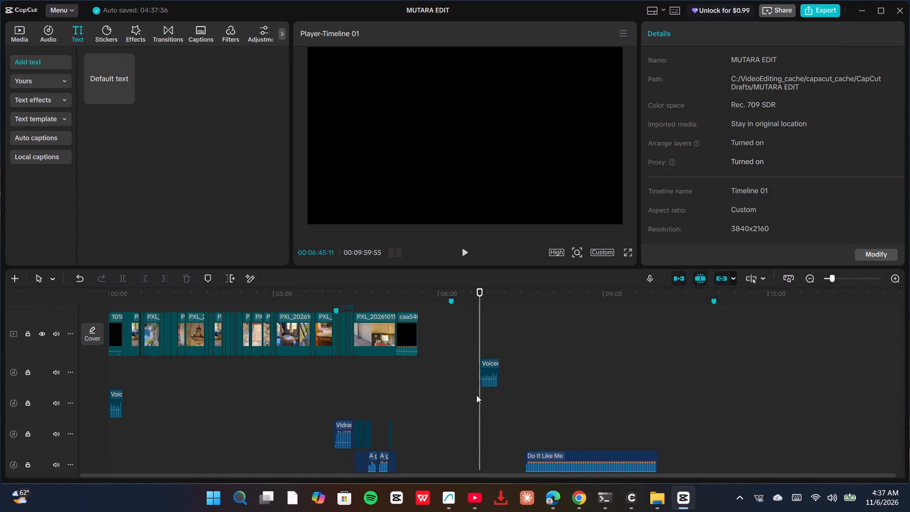
{"action": "scroll", "coordinate": [476, 395], "scroll_direction": "up", "scroll_amount": 15, "text": "ctrl"}
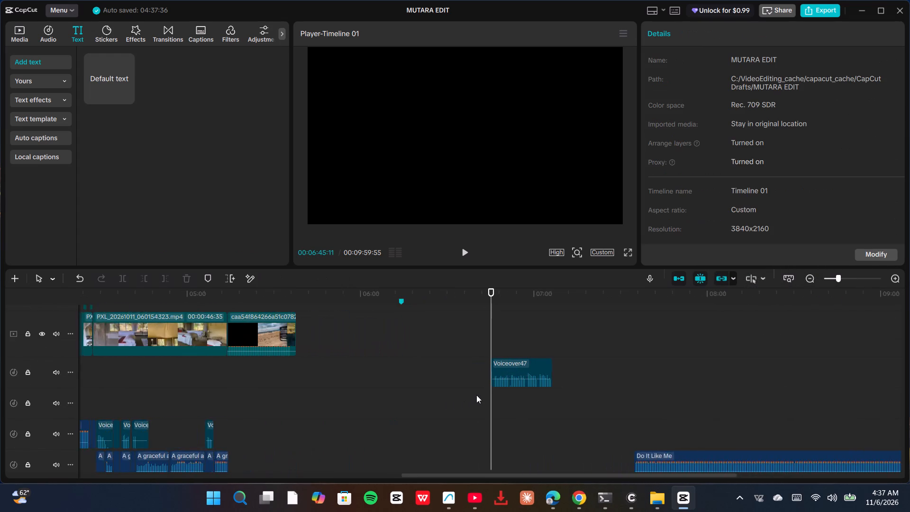
{"action": "scroll", "coordinate": [476, 395], "scroll_direction": "up", "scroll_amount": 15, "text": "ctrl"}
{"action": "scroll", "coordinate": [477, 394], "scroll_direction": "down", "scroll_amount": 5, "text": "ctrl"}
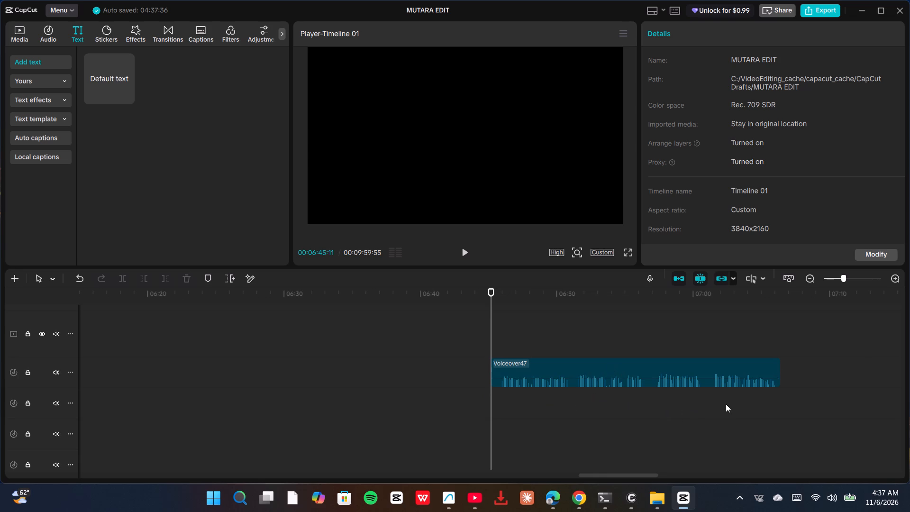
{"action": "left_click", "coordinate": [494, 330]}
{"action": "left_click_drag", "start_coordinate": [492, 330], "coordinate": [731, 329]}
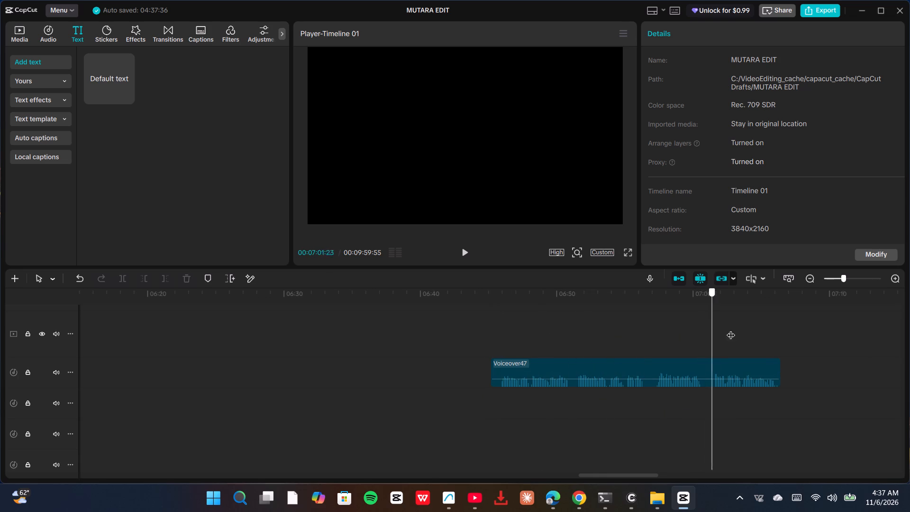
{"action": "left_click_drag", "start_coordinate": [731, 329], "coordinate": [895, 332]}
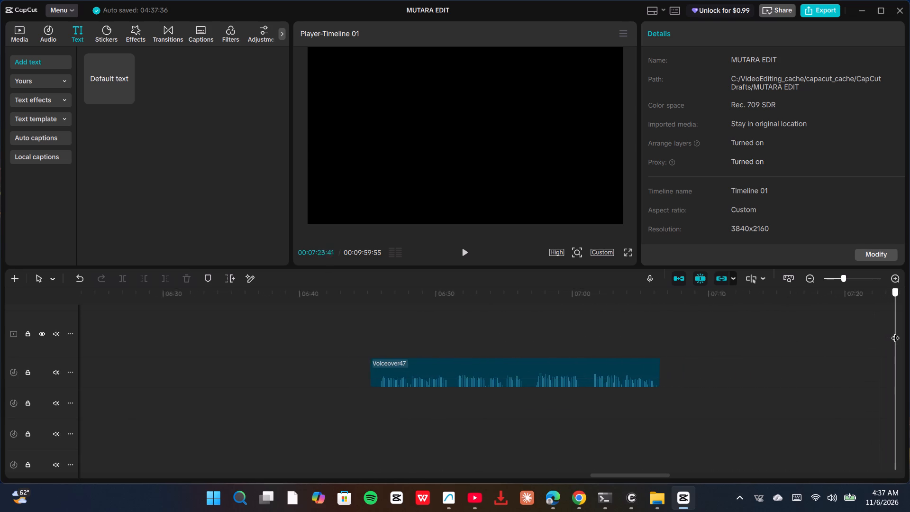
{"action": "left_click_drag", "start_coordinate": [895, 332], "coordinate": [301, 326]}
{"action": "key", "text": "space"}
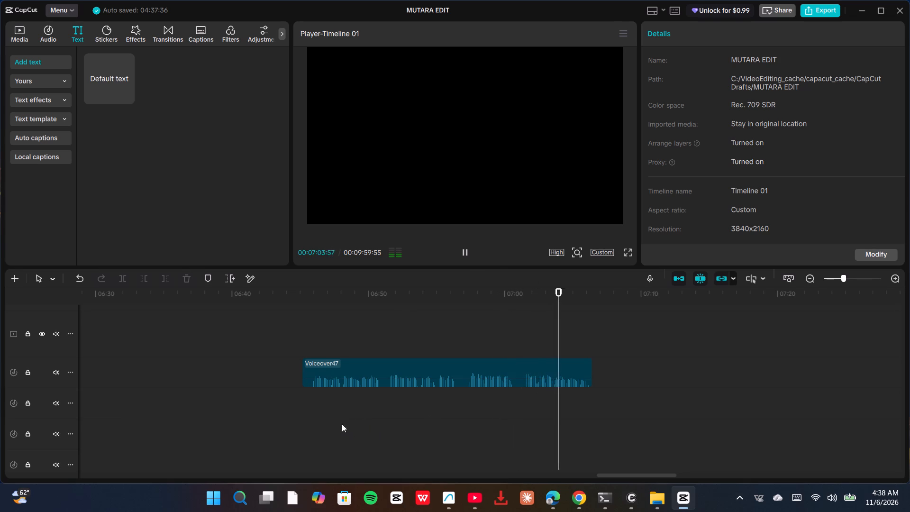
Start recording another voiceover take from 06:45:33, near the beginning of the previous take.
{"action": "left_click", "coordinate": [308, 404]}
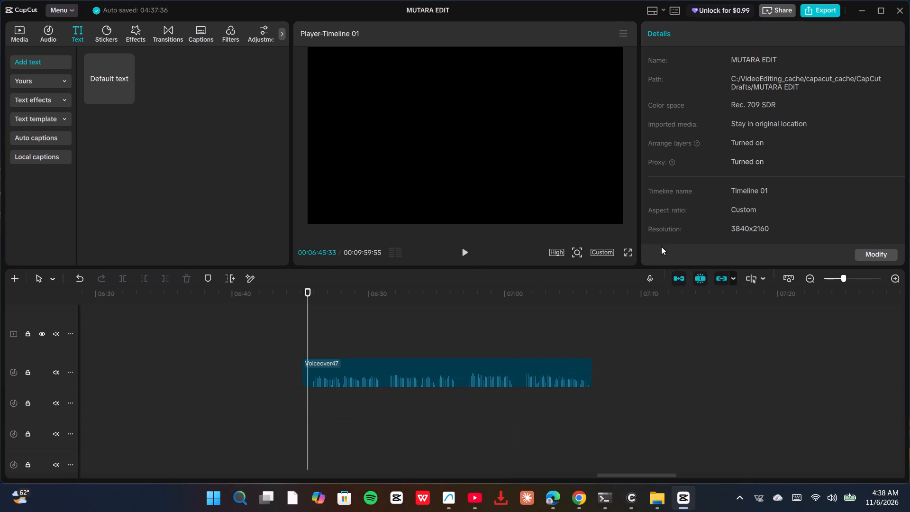
{"action": "left_click", "coordinate": [650, 282]}
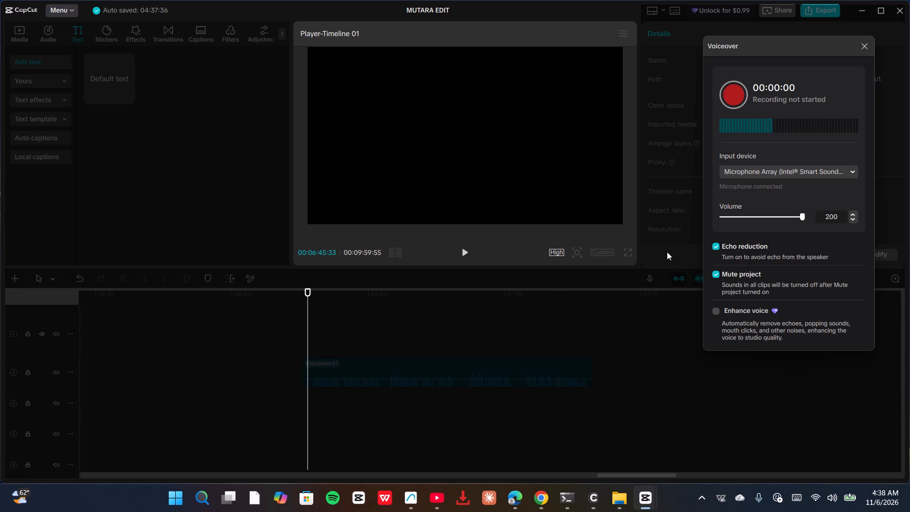
{"action": "key", "text": "space"}
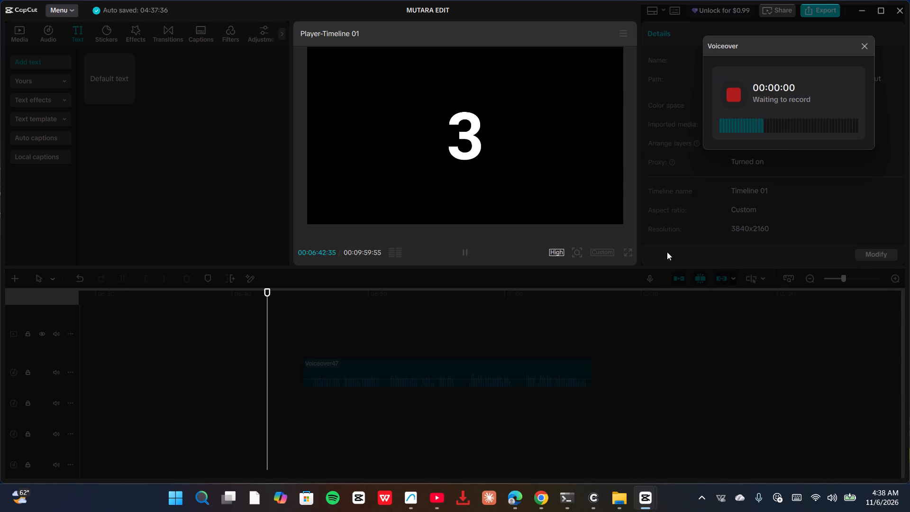
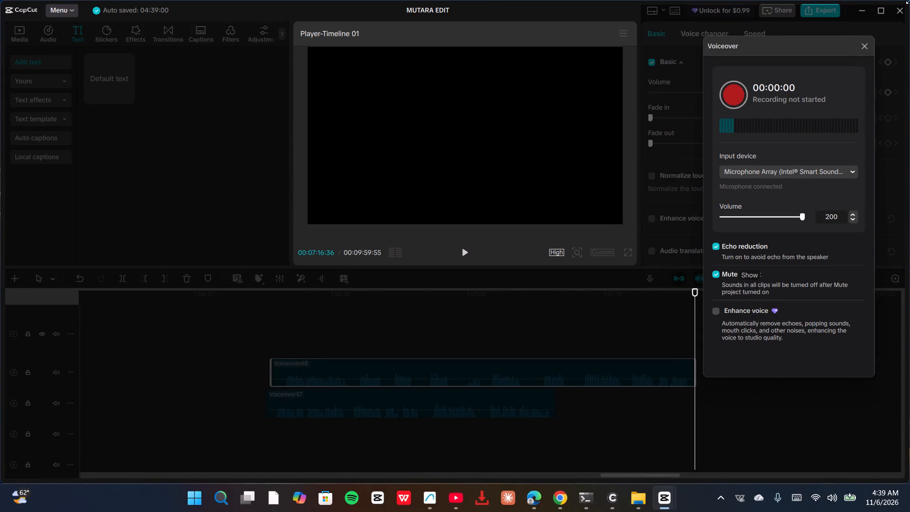
Close the voiceover recorder and delete the earlier take, Voiceover47, from the timeline.
{"action": "left_click", "coordinate": [863, 52]}
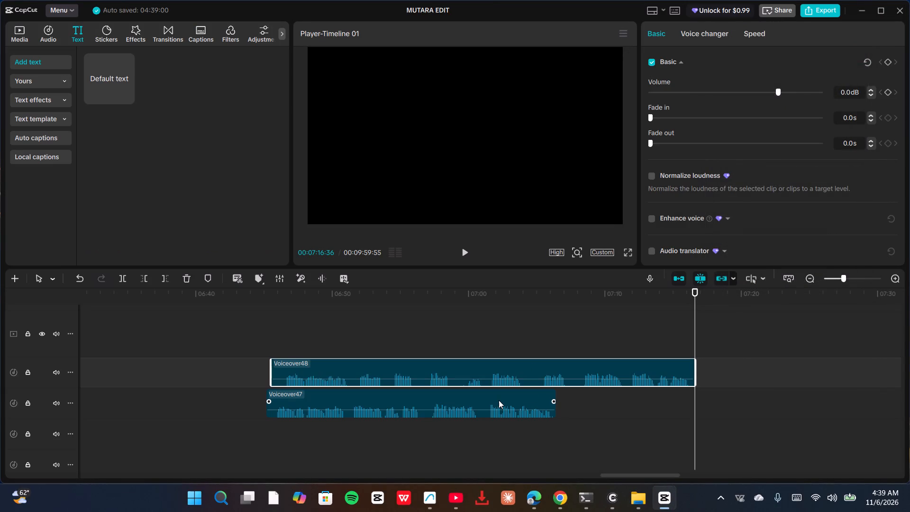
{"action": "left_click", "coordinate": [499, 400]}
{"action": "key", "text": "Delete"}
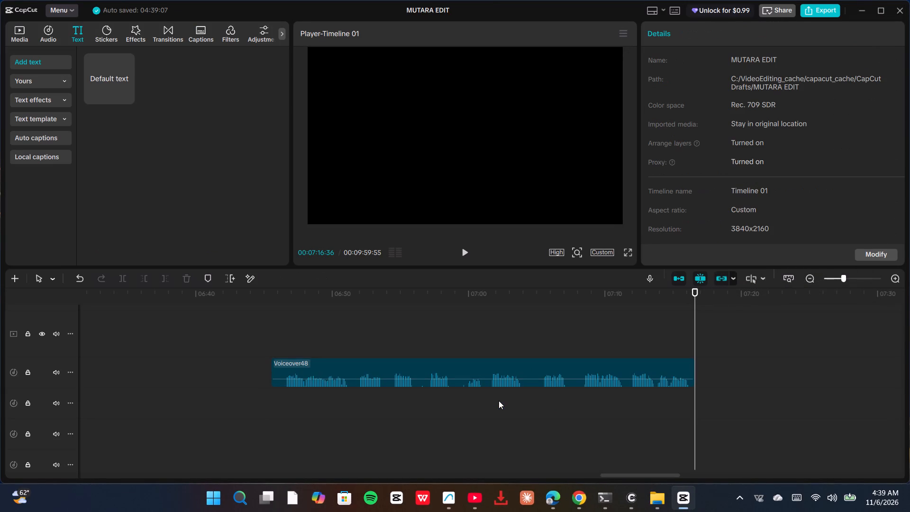
Play back the whole Voiceover48 take from its beginning to review it.
{"action": "left_click", "coordinate": [276, 407]}
{"action": "key", "text": "space"}
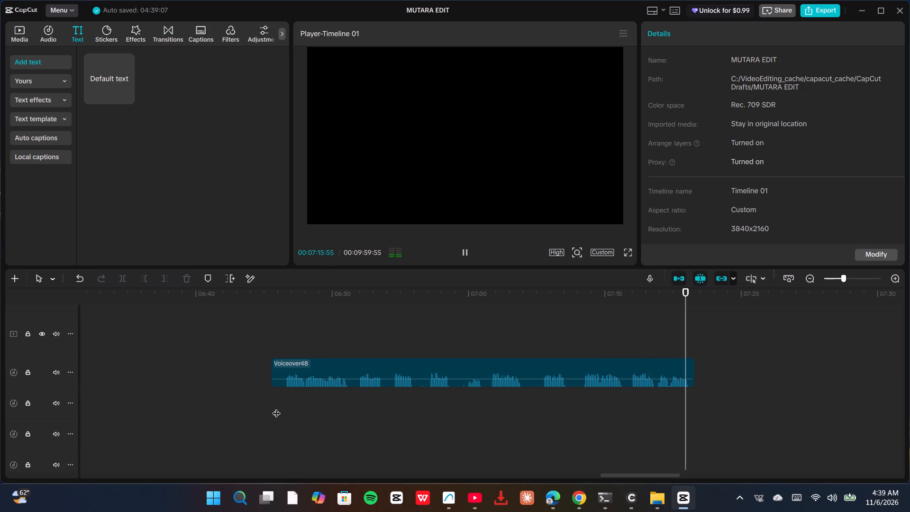
{"action": "key", "text": "space"}
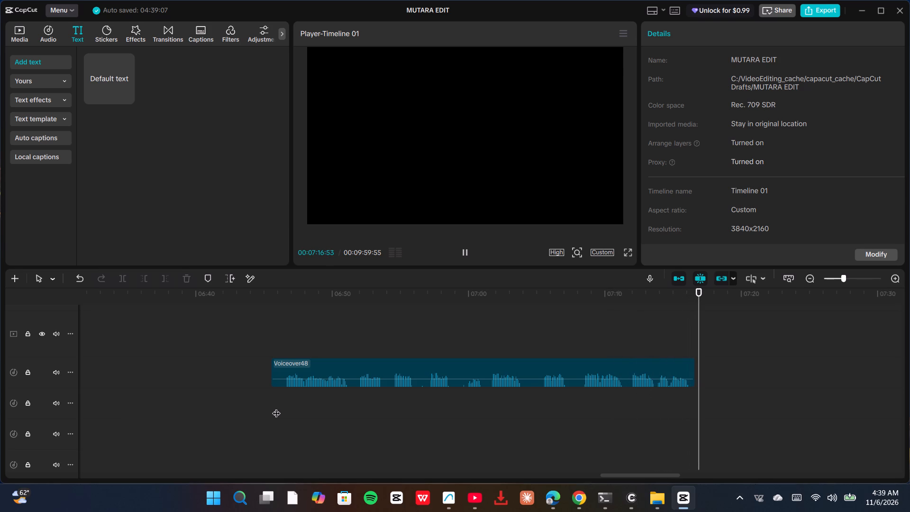
Split Voiceover48 at 06:46:38, where the speech begins.
{"action": "left_click", "coordinate": [310, 367]}
{"action": "left_click", "coordinate": [287, 385]}
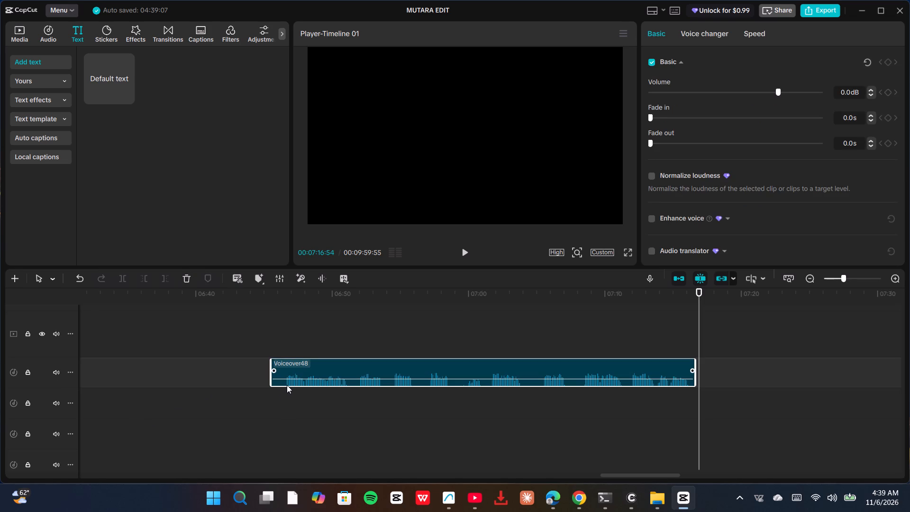
{"action": "left_click", "coordinate": [286, 391]}
{"action": "left_click", "coordinate": [295, 371]}
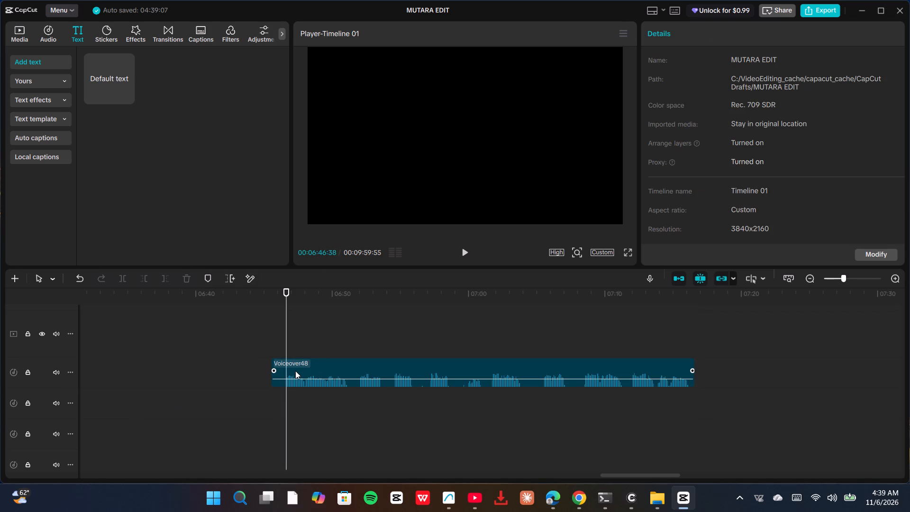
{"action": "key", "text": "ctrl+b"}
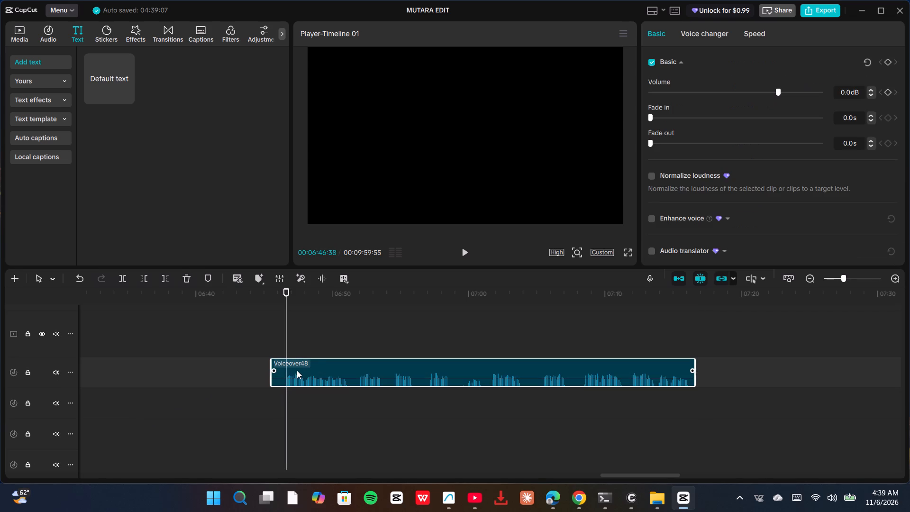
Split Voiceover48 at 06:51:01, at the end of the first spoken phrase.
{"action": "left_click", "coordinate": [345, 385]}
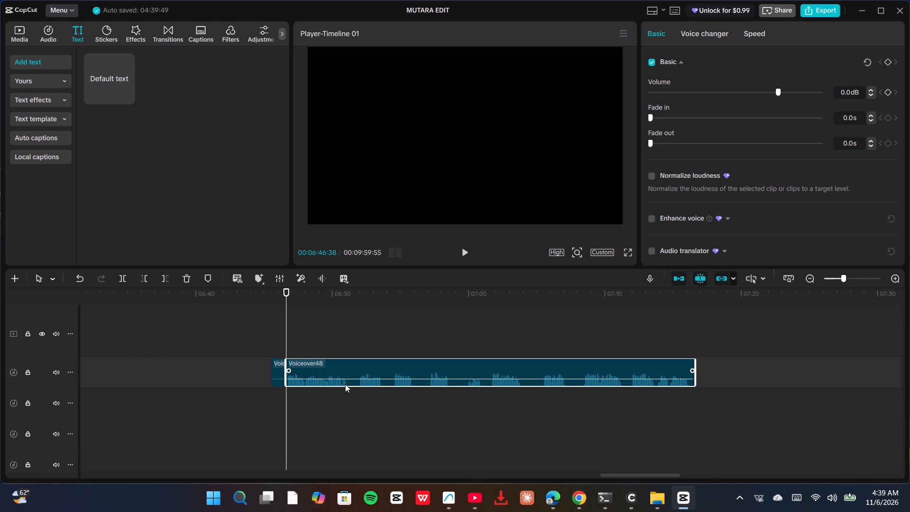
{"action": "left_click", "coordinate": [345, 383]}
{"action": "left_click", "coordinate": [346, 380]}
{"action": "left_click", "coordinate": [346, 379]}
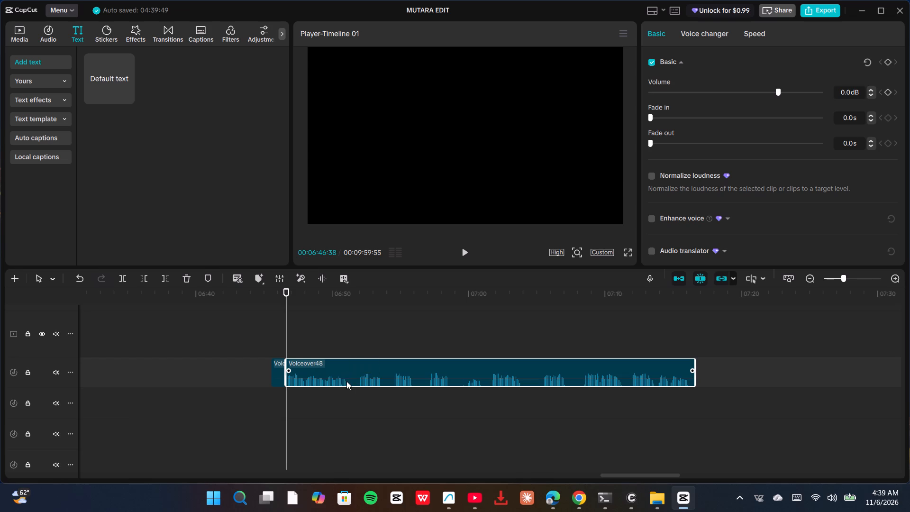
{"action": "left_click", "coordinate": [346, 392]}
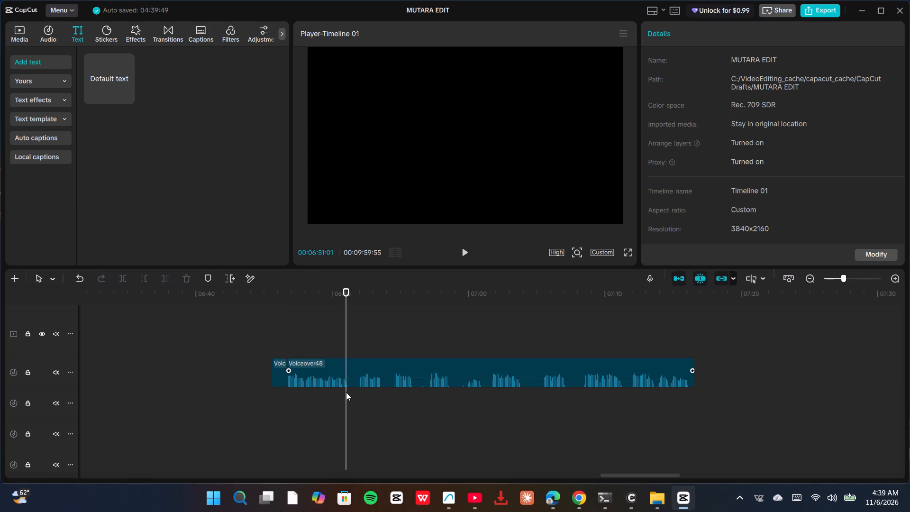
{"action": "left_click", "coordinate": [345, 375]}
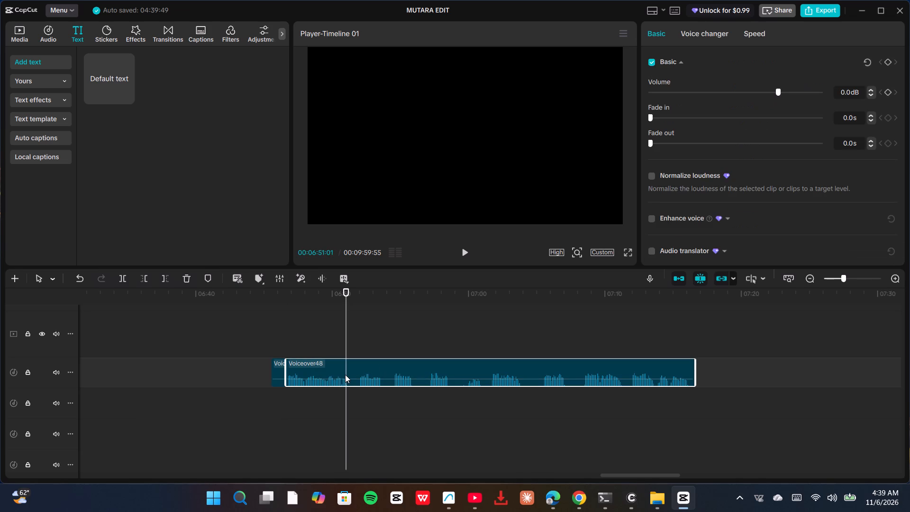
{"action": "key", "text": "ctrl+b"}
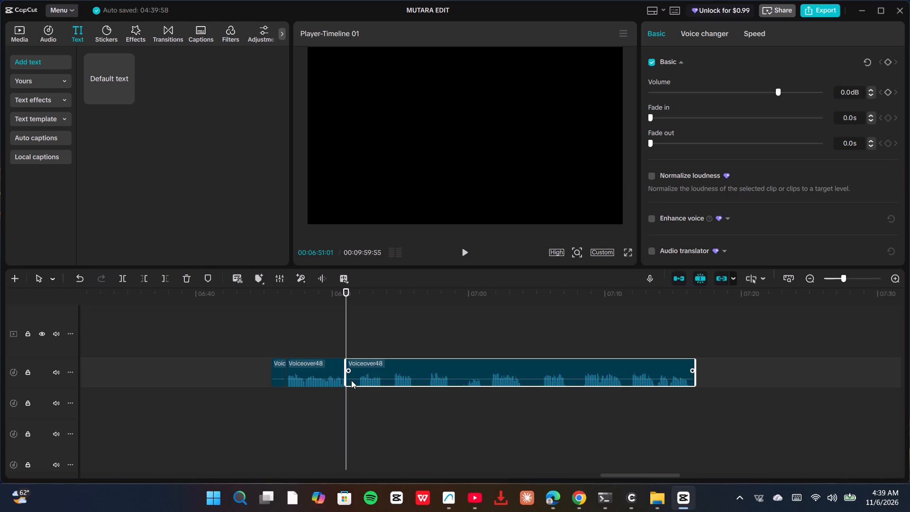
Split Voiceover48 again at 06:51:57, just before the second spoken phrase starts.
{"action": "key", "text": "Right"}
{"action": "key", "text": "Right"}
{"action": "key", "text": "Right"}
{"action": "key", "text": "Right"}
{"action": "key", "text": "Right"}
{"action": "key", "text": "Right"}
{"action": "key", "text": "Right"}
{"action": "key", "text": "Right"}
{"action": "key", "text": "Right"}
{"action": "key", "text": "Right"}
{"action": "key", "text": "Right"}
{"action": "key", "text": "Right"}
{"action": "key", "text": "Right"}
{"action": "key", "text": "Right"}
{"action": "key", "text": "Right"}
{"action": "key", "text": "Right"}
{"action": "key", "text": "Right"}
{"action": "key", "text": "Right"}
{"action": "key", "text": "Right"}
{"action": "key", "text": "Right"}
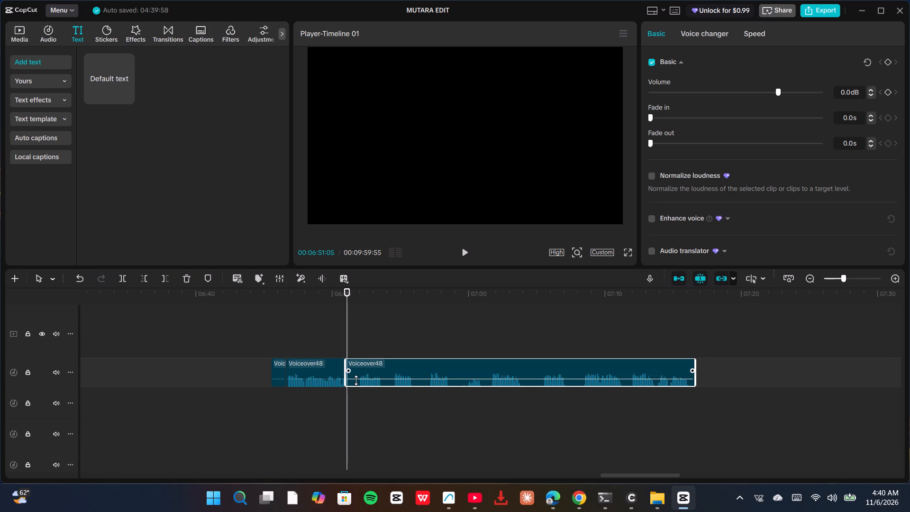
{"action": "key", "text": "Right"}
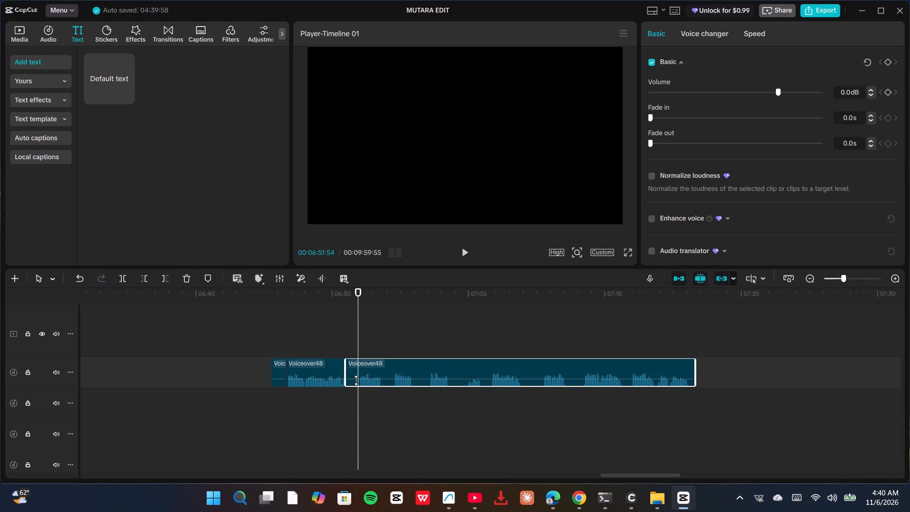
{"action": "key", "text": "Right"}
{"action": "key", "text": "Right"}
{"action": "key", "text": "Right"}
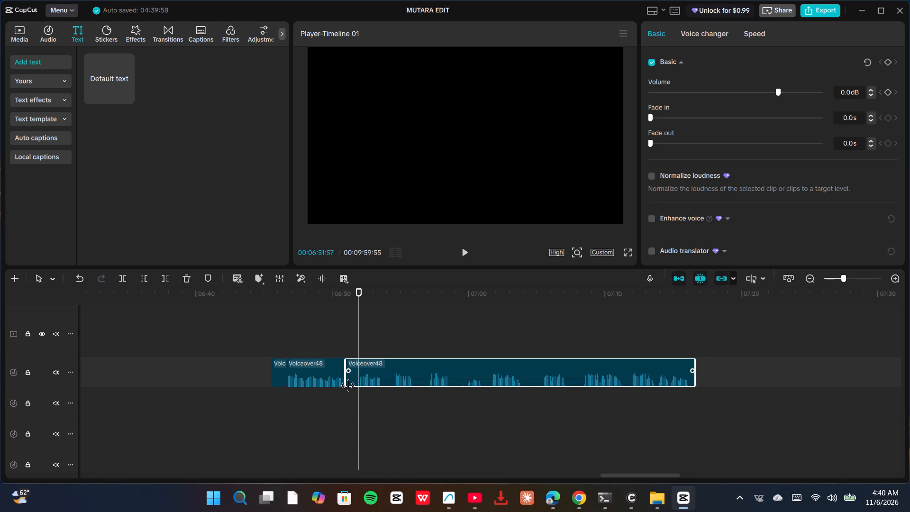
{"action": "key", "text": "ctrl+b"}
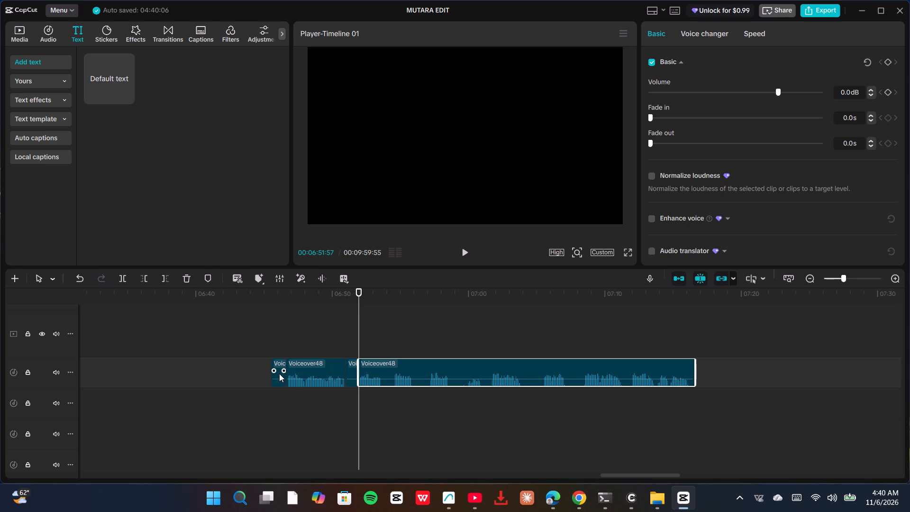
Delete the silent opening and silent middle pieces of Voiceover48, and move the last piece back against the first phrase.
{"action": "left_click", "coordinate": [280, 374]}
{"action": "key", "text": "Delete"}
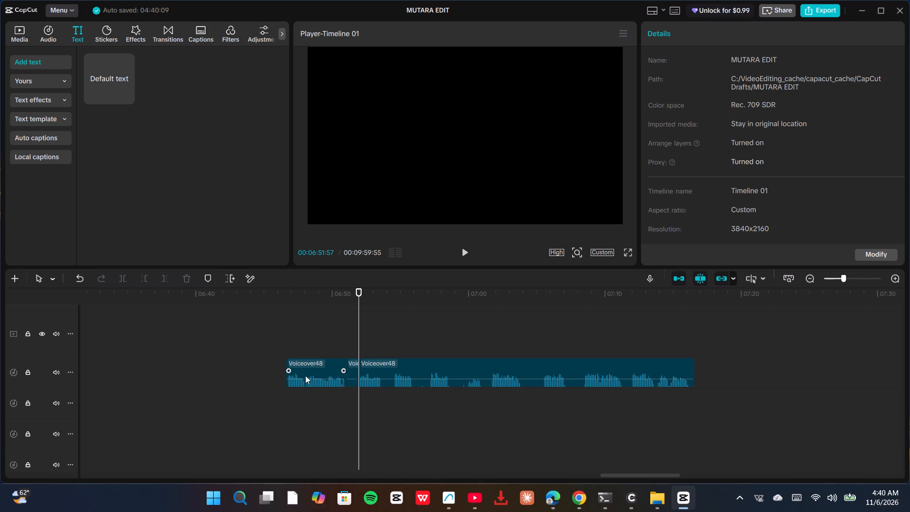
{"action": "left_click", "coordinate": [353, 376]}
{"action": "key", "text": "Delete"}
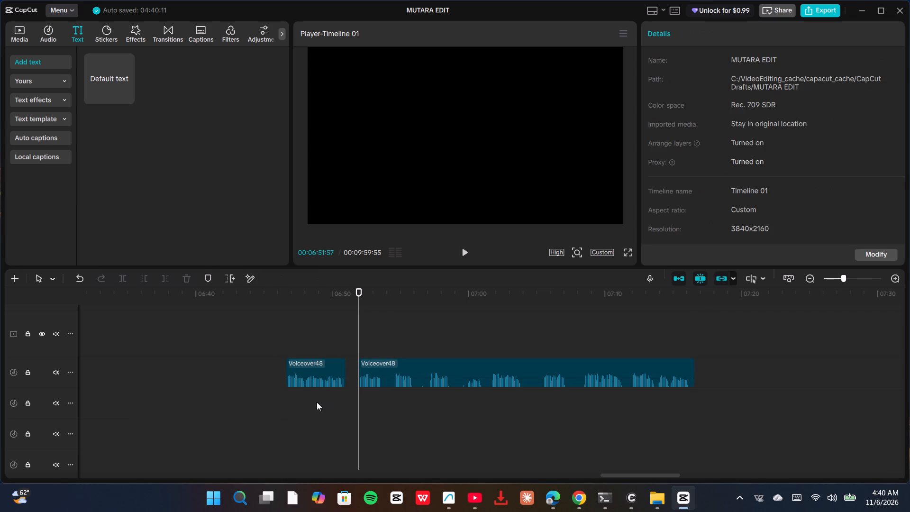
{"action": "left_click_drag", "start_coordinate": [383, 367], "coordinate": [368, 370]}
Play back the trimmed Voiceover48 from its start to about 07:00 to check the joined phrases.
{"action": "left_click", "coordinate": [290, 404]}
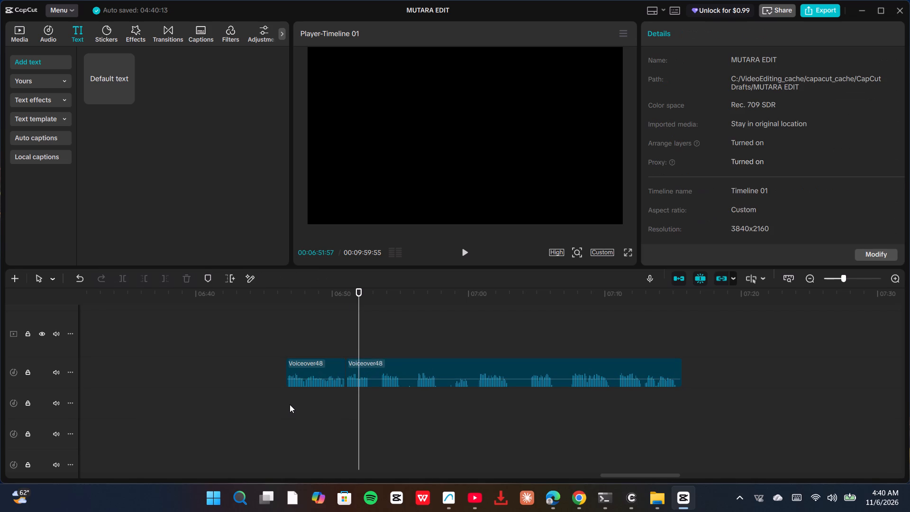
{"action": "key", "text": "space"}
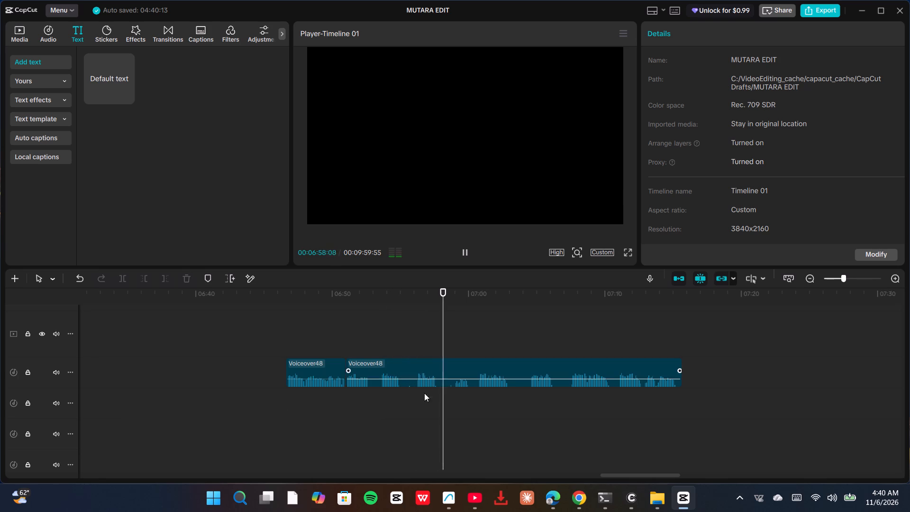
Remove the part of the second Voiceover48 piece before 07:00:41 and close the gap after the first phrase.
{"action": "left_click", "coordinate": [478, 390]}
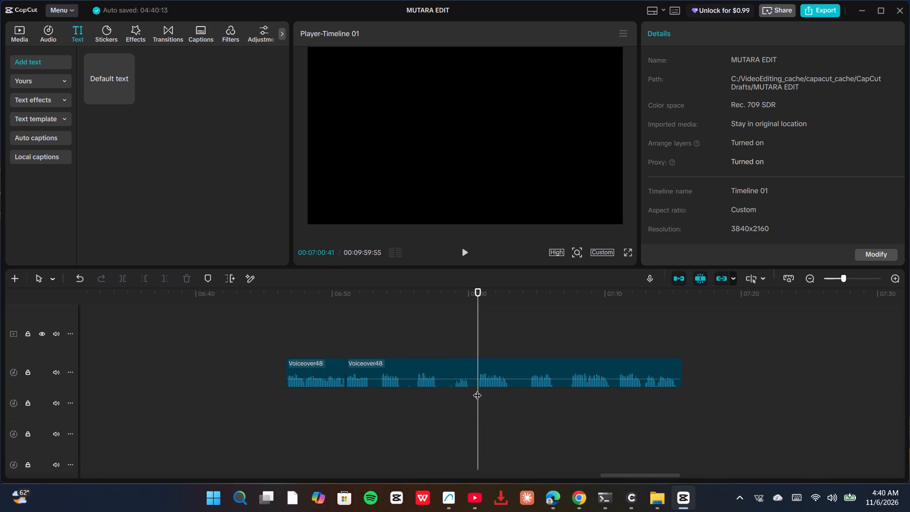
{"action": "key", "text": "ctrl+b"}
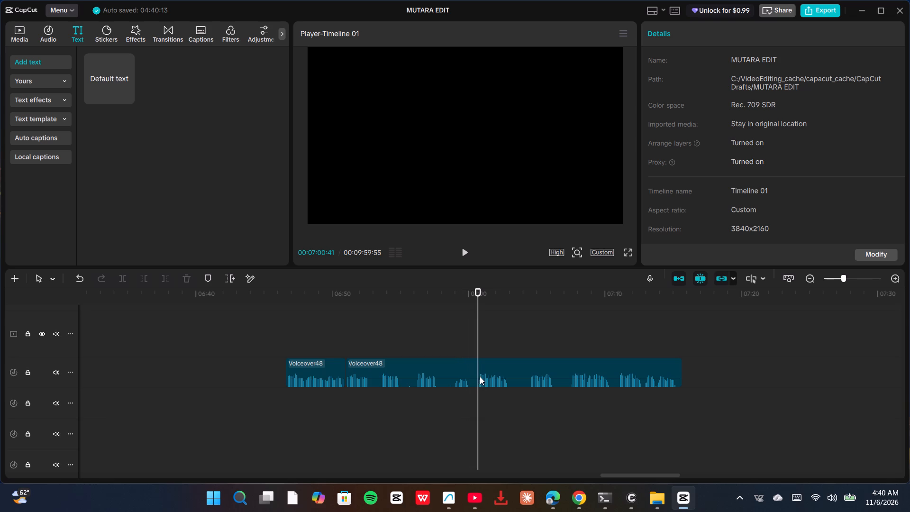
{"action": "left_click", "coordinate": [477, 373]}
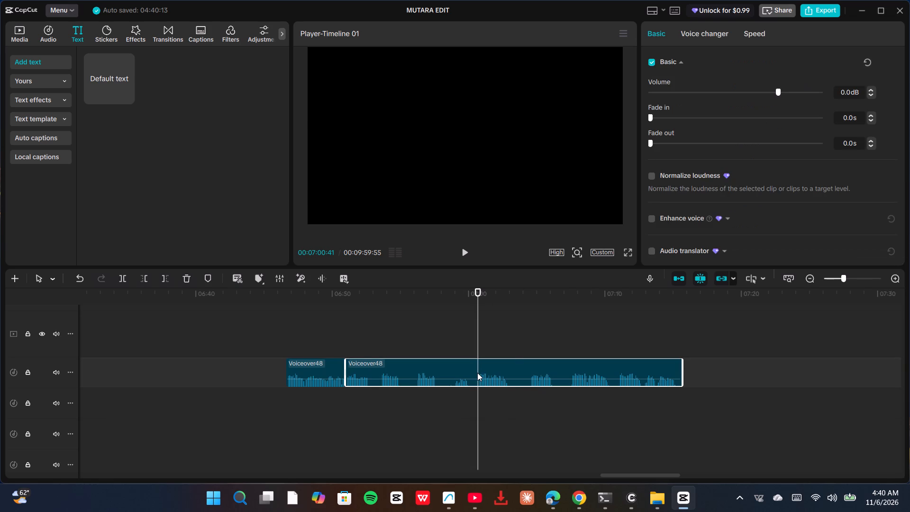
{"action": "key", "text": "ctrl+b"}
{"action": "left_click", "coordinate": [454, 366]}
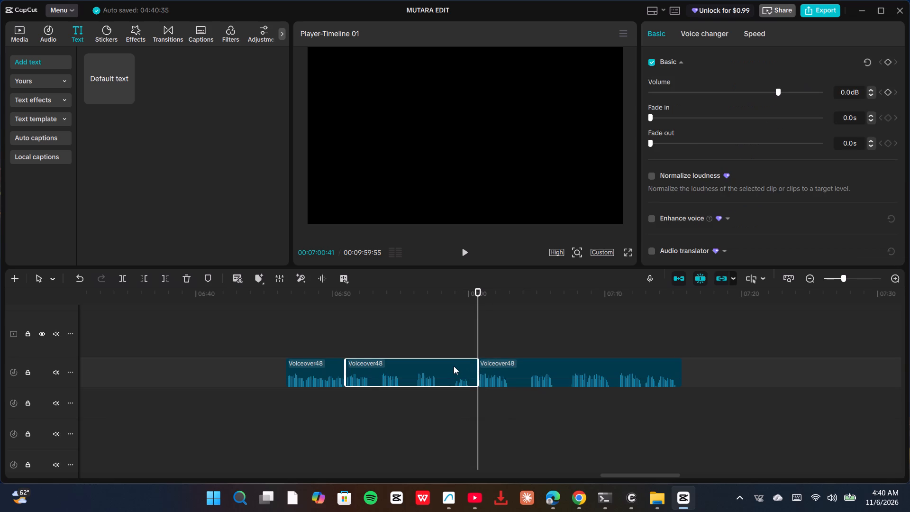
{"action": "key", "text": "Delete"}
{"action": "left_click_drag", "start_coordinate": [529, 366], "coordinate": [507, 366]}
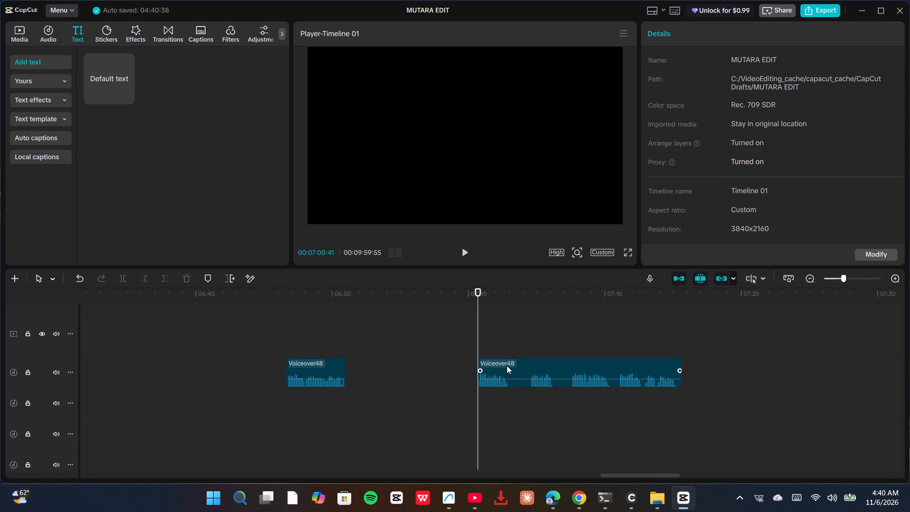
{"action": "left_click_drag", "start_coordinate": [507, 366], "coordinate": [398, 366]}
Play back the shortened Voiceover48 sequence from its beginning through to its end.
{"action": "left_click", "coordinate": [284, 397]}
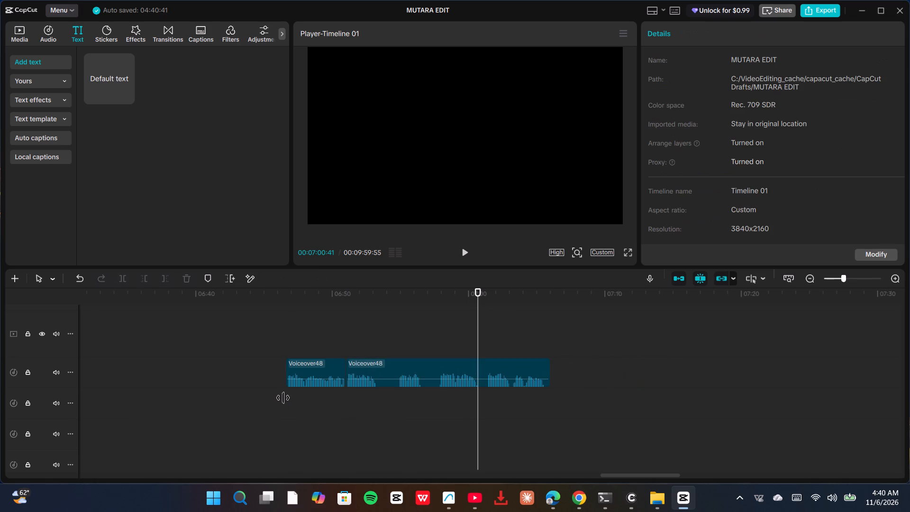
{"action": "key", "text": "space"}
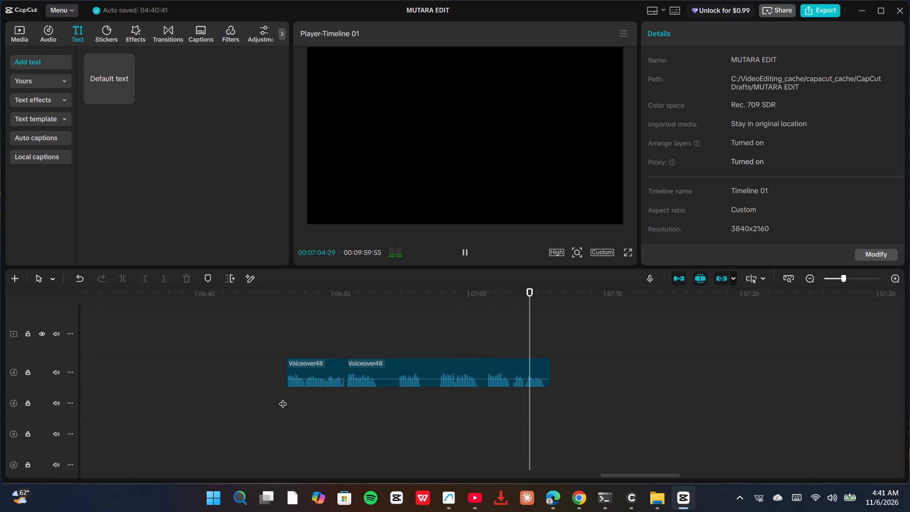
{"action": "key", "text": "space"}
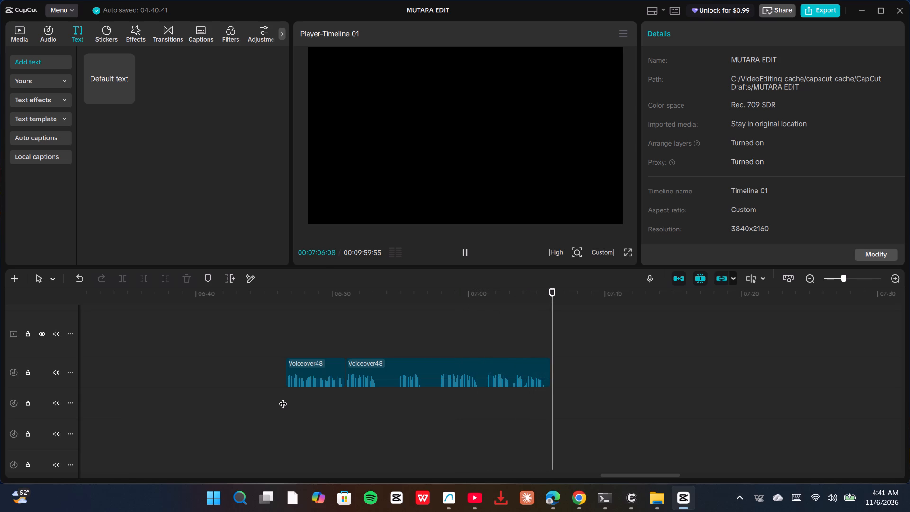
Split the second Voiceover48 piece at 06:53:10, where its first phrase ends.
{"action": "left_click", "coordinate": [374, 383]}
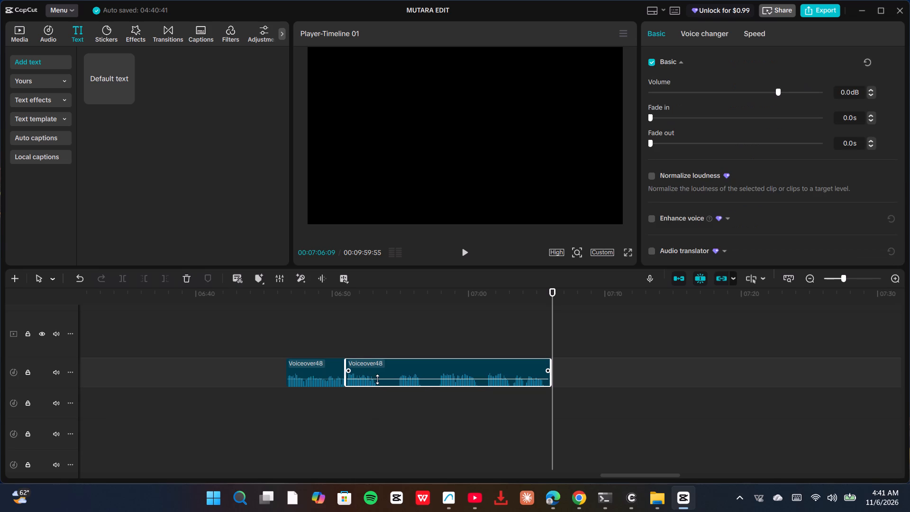
{"action": "left_click", "coordinate": [377, 377]}
{"action": "left_click", "coordinate": [377, 377]}
{"action": "left_click", "coordinate": [378, 337]}
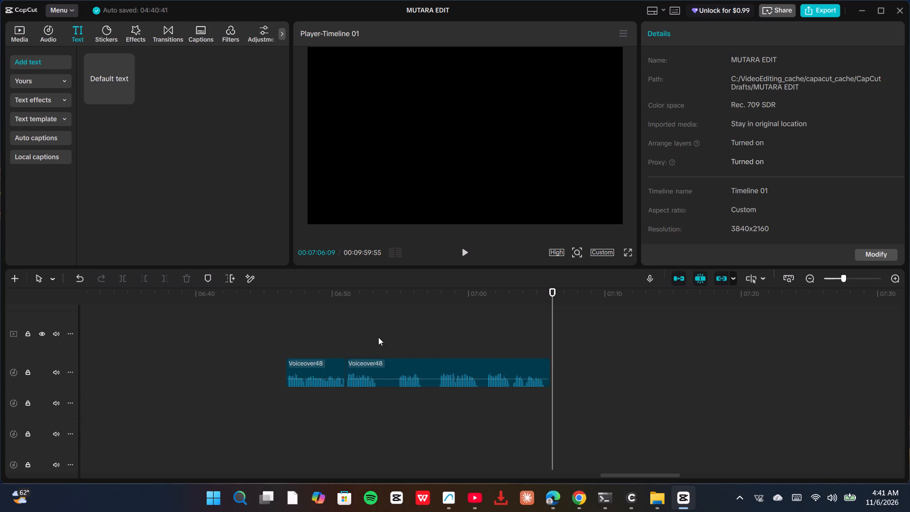
{"action": "key", "text": "Left"}
{"action": "key", "text": "Left"}
{"action": "key", "text": "Left"}
{"action": "key", "text": "Left"}
{"action": "key", "text": "Left"}
{"action": "key", "text": "Left"}
{"action": "key", "text": "Left"}
{"action": "key", "text": "Left"}
{"action": "key", "text": "Left"}
{"action": "key", "text": "Left"}
{"action": "key", "text": "Left"}
{"action": "key", "text": "Left"}
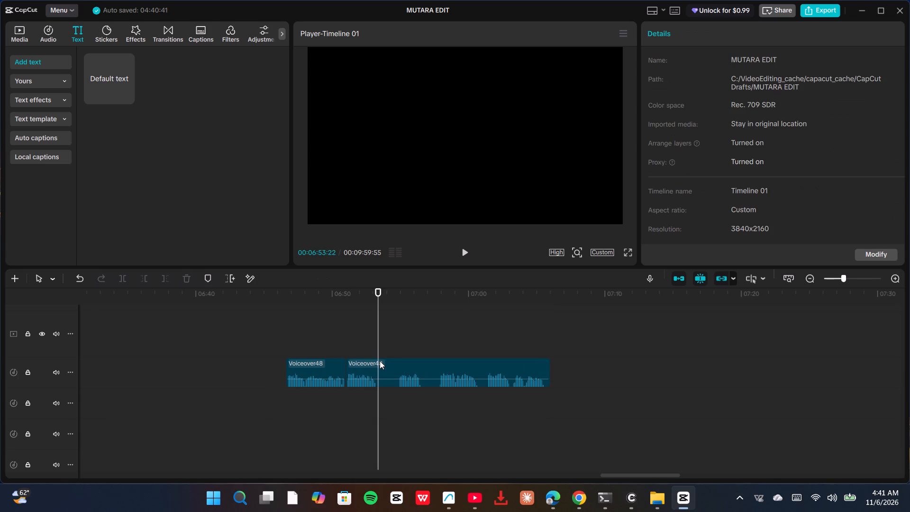
{"action": "left_click", "coordinate": [375, 370]}
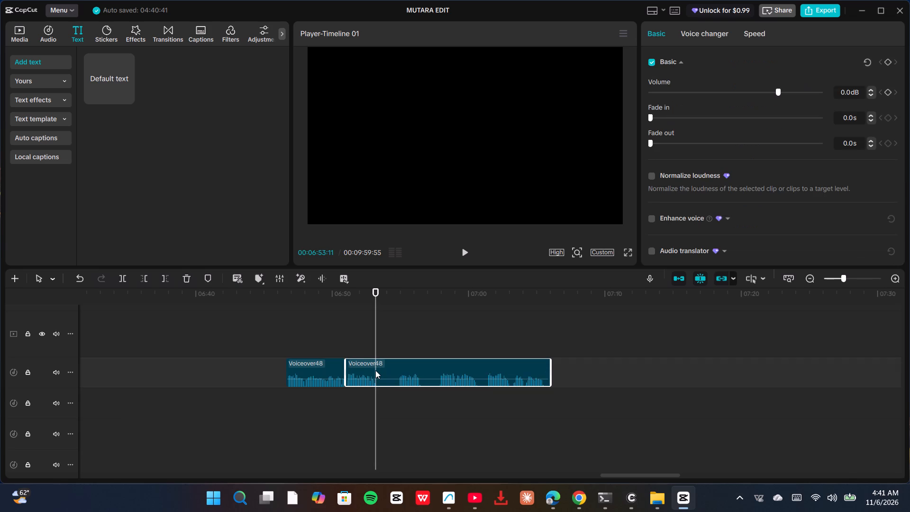
{"action": "key", "text": "Left"}
{"action": "left_click", "coordinate": [375, 370]}
{"action": "key", "text": "ctrl+b"}
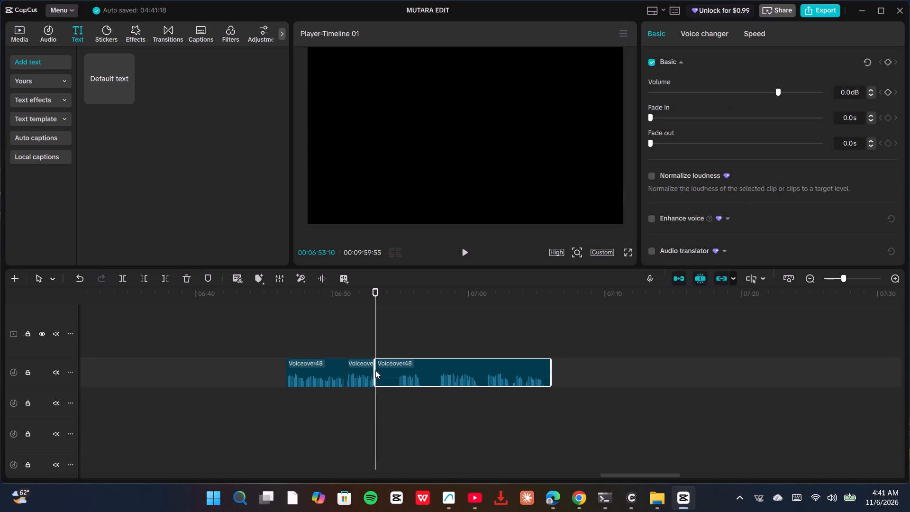
Split the last Voiceover48 piece at 06:54:53, where the silence ends and the next phrase begins.
{"action": "key", "text": "Right"}
{"action": "key", "text": "Right"}
{"action": "key", "text": "Right"}
{"action": "key", "text": "Right"}
{"action": "key", "text": "Right"}
{"action": "key", "text": "Right"}
{"action": "key", "text": "Right"}
{"action": "key", "text": "Right"}
{"action": "key", "text": "Right"}
{"action": "key", "text": "Right"}
{"action": "key", "text": "Right"}
{"action": "key", "text": "Right"}
{"action": "key", "text": "Right"}
{"action": "key", "text": "Right"}
{"action": "key", "text": "Right"}
{"action": "key", "text": "Right"}
{"action": "key", "text": "Right"}
{"action": "key", "text": "Right"}
{"action": "key", "text": "Right"}
{"action": "key", "text": "Right"}
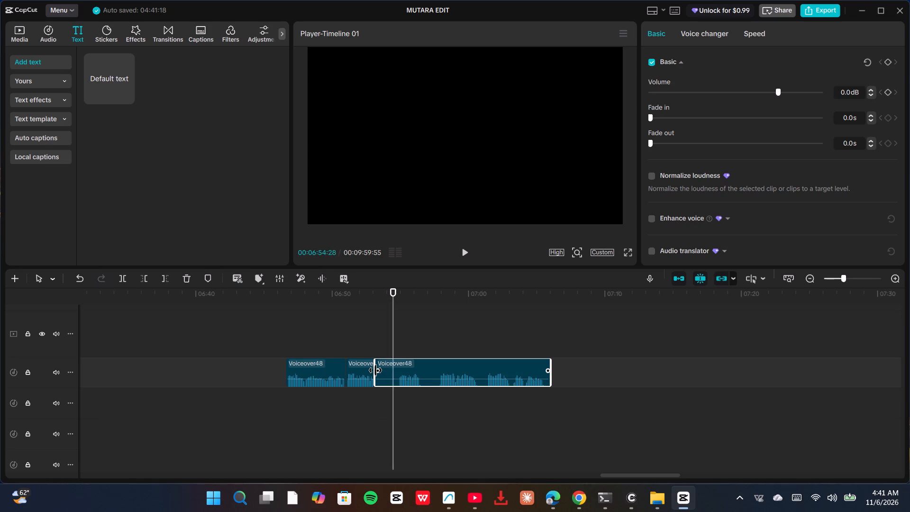
{"action": "key", "text": "Right"}
{"action": "key", "text": "Right"}
{"action": "key", "text": "Right"}
{"action": "key", "text": "Right"}
{"action": "key", "text": "Right"}
{"action": "key", "text": "Right"}
{"action": "key", "text": "Right"}
{"action": "key", "text": "Right"}
{"action": "key", "text": "Right"}
{"action": "key", "text": "Right"}
{"action": "key", "text": "Right"}
{"action": "key", "text": "Right"}
{"action": "key", "text": "Right"}
{"action": "key", "text": "Right"}
{"action": "key", "text": "Right"}
{"action": "key", "text": "Right"}
{"action": "left_click", "coordinate": [375, 370]}
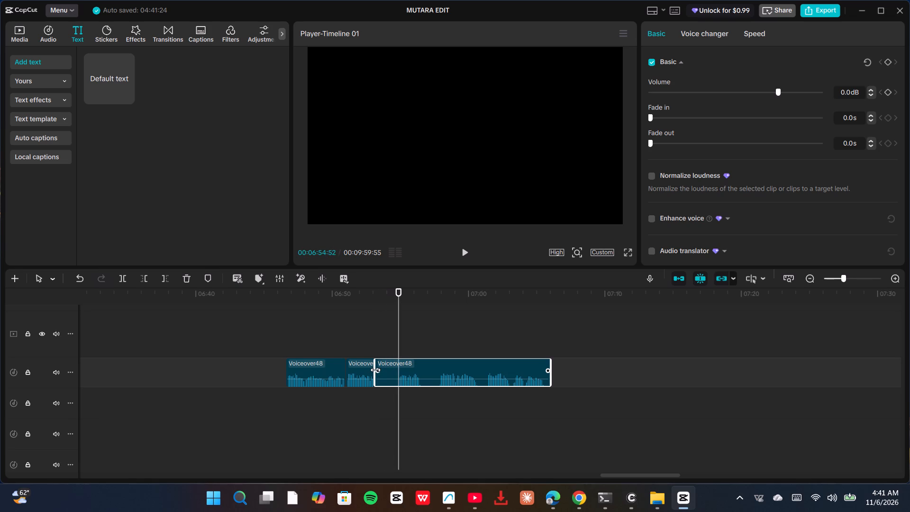
{"action": "key", "text": "Right"}
{"action": "key", "text": "ctrl+b"}
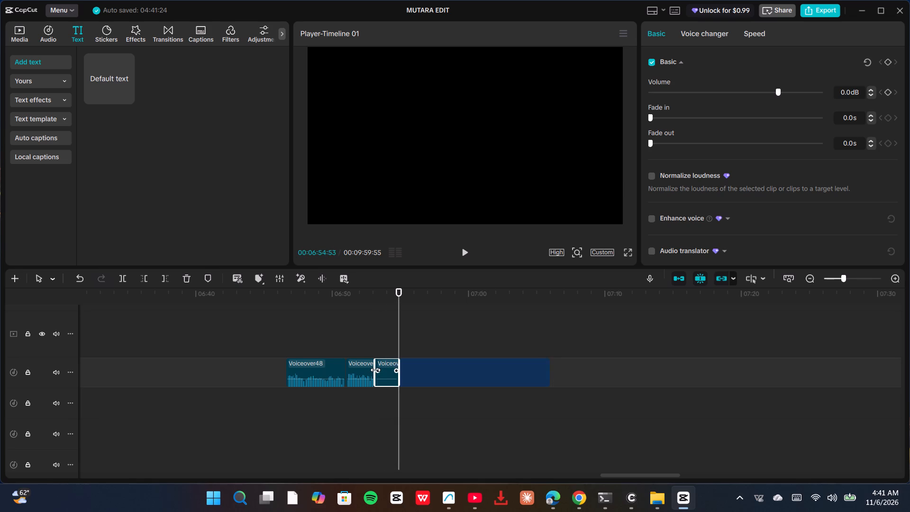
Split the last Voiceover48 piece at 06:56:26, right after its short opening phrase ends.
{"action": "key", "text": "Right"}
{"action": "key", "text": "Right"}
{"action": "key", "text": "Right"}
{"action": "key", "text": "Right"}
{"action": "key", "text": "Right"}
{"action": "key", "text": "Right"}
{"action": "key", "text": "Right"}
{"action": "key", "text": "Right"}
{"action": "key", "text": "Right"}
{"action": "key", "text": "Right"}
{"action": "key", "text": "Right"}
{"action": "key", "text": "Right"}
{"action": "key", "text": "Right"}
{"action": "key", "text": "Right"}
{"action": "key", "text": "Right"}
{"action": "key", "text": "Right"}
{"action": "key", "text": "Right"}
{"action": "key", "text": "Right"}
{"action": "key", "text": "Right"}
{"action": "key", "text": "Right"}
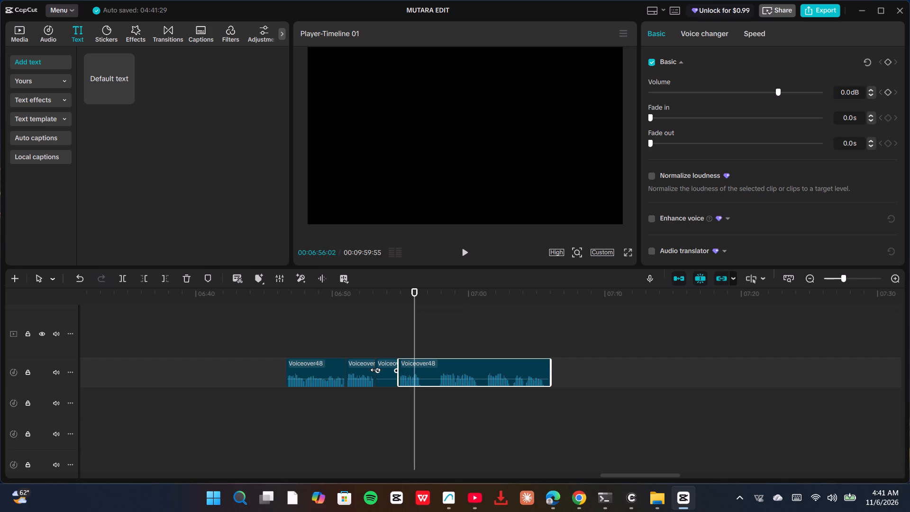
{"action": "key", "text": "Right"}
{"action": "key", "text": "Right"}
{"action": "key", "text": "Right"}
{"action": "key", "text": "Right"}
{"action": "key", "text": "Right"}
{"action": "key", "text": "Right"}
{"action": "key", "text": "Right"}
{"action": "key", "text": "Right"}
{"action": "key", "text": "Right"}
{"action": "key", "text": "Right"}
{"action": "key", "text": "Right"}
{"action": "key", "text": "Right"}
{"action": "key", "text": "Right"}
{"action": "key", "text": "Right"}
{"action": "key", "text": "Right"}
{"action": "key", "text": "Right"}
{"action": "key", "text": "Right"}
{"action": "key", "text": "Right"}
{"action": "key", "text": "Right"}
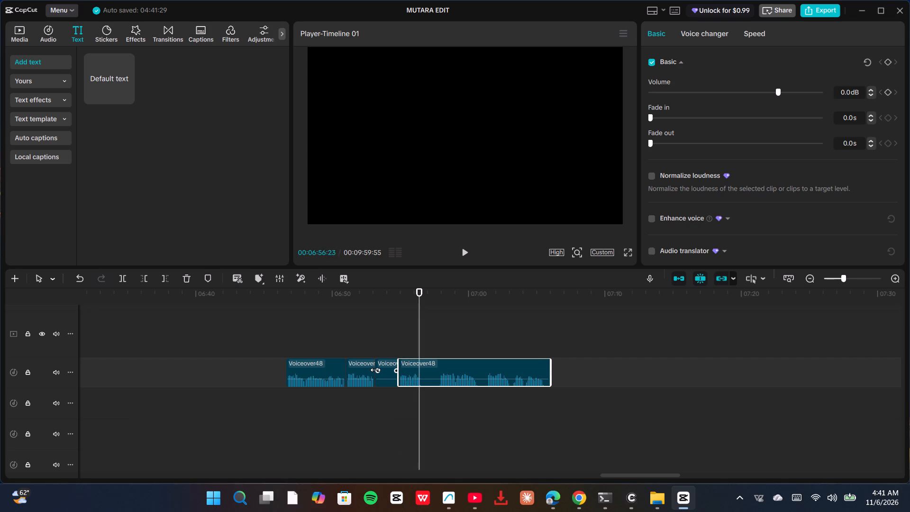
{"action": "key", "text": "Right"}
{"action": "key", "text": "Right"}
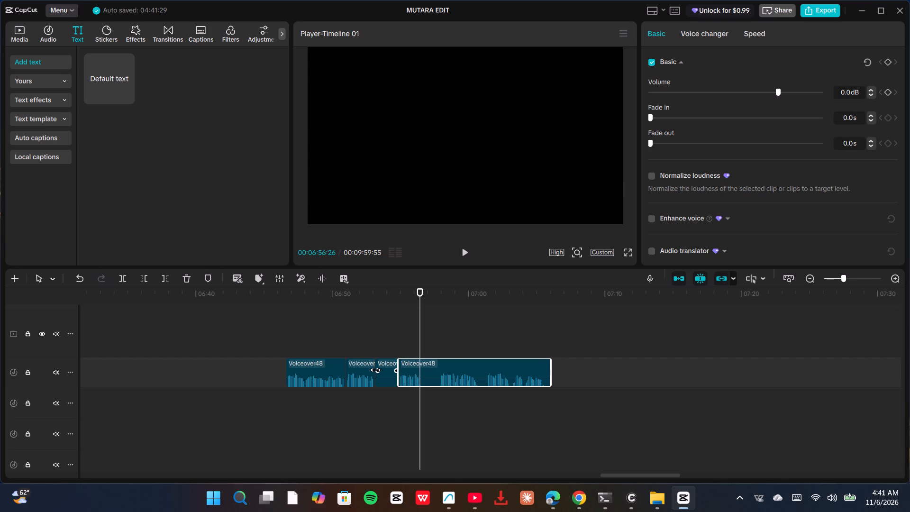
{"action": "key", "text": "ctrl+b"}
Split the last Voiceover48 piece at 06:57:55, where the pause ends and speech resumes.
{"action": "key", "text": "Right"}
{"action": "key", "text": "Right"}
{"action": "key", "text": "Right"}
{"action": "key", "text": "Right"}
{"action": "key", "text": "Right"}
{"action": "key", "text": "Right"}
{"action": "key", "text": "Right"}
{"action": "key", "text": "Right"}
{"action": "key", "text": "Right"}
{"action": "key", "text": "Right"}
{"action": "key", "text": "Right"}
{"action": "key", "text": "Right"}
{"action": "key", "text": "Right"}
{"action": "key", "text": "Right"}
{"action": "key", "text": "Right"}
{"action": "key", "text": "Right"}
{"action": "key", "text": "Right"}
{"action": "key", "text": "Right"}
{"action": "key", "text": "Right"}
{"action": "key", "text": "Right"}
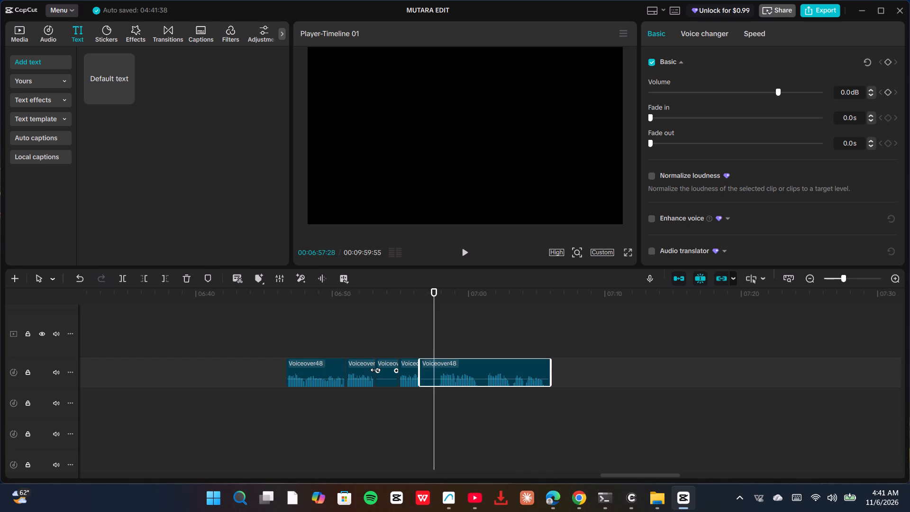
{"action": "key", "text": "Right"}
{"action": "key", "text": "Right"}
{"action": "key", "text": "Right"}
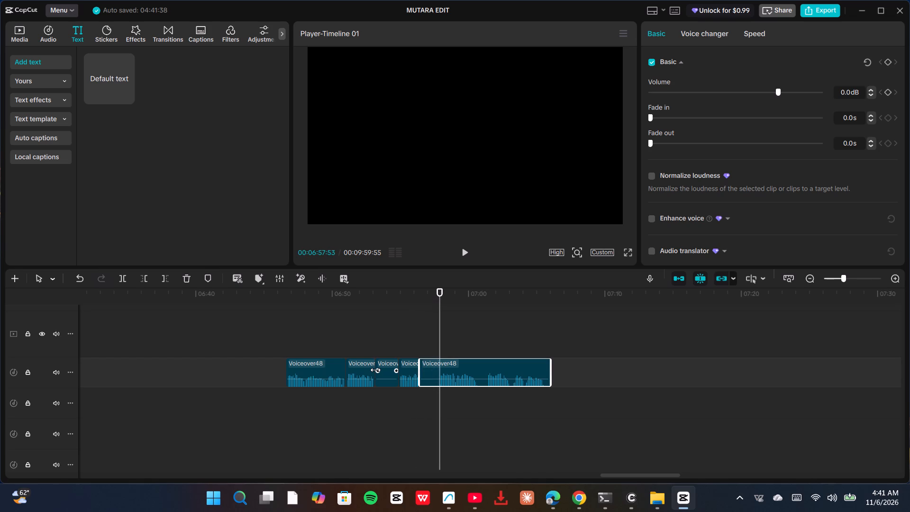
{"action": "key", "text": "Right"}
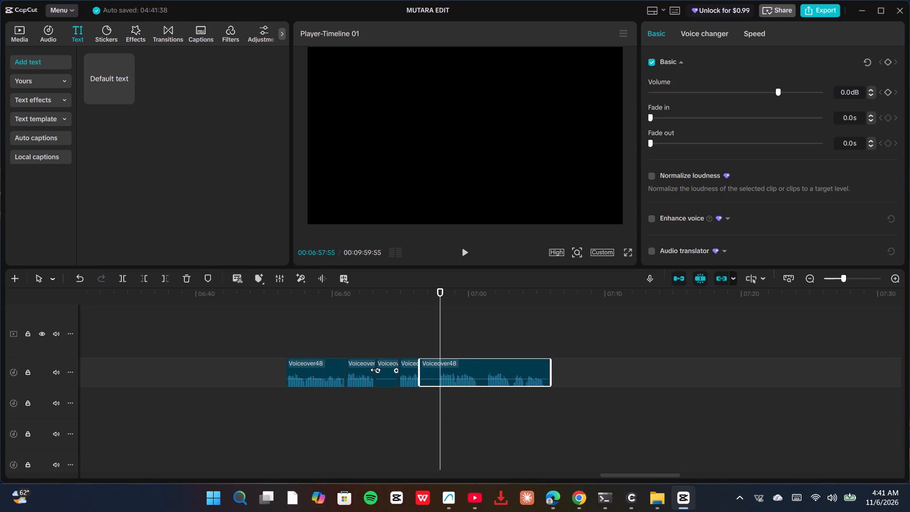
{"action": "key", "text": "ctrl+b"}
Split the last Voiceover48 piece at 07:00:31, after its opening phrase ends.
{"action": "key", "text": "Right"}
{"action": "key", "text": "Right"}
{"action": "key", "text": "Right"}
{"action": "key", "text": "Right"}
{"action": "key", "text": "Right"}
{"action": "key", "text": "Right"}
{"action": "key", "text": "Right"}
{"action": "key", "text": "Right"}
{"action": "key", "text": "Right"}
{"action": "key", "text": "Right"}
{"action": "key", "text": "Right"}
{"action": "key", "text": "Right"}
{"action": "key", "text": "Right"}
{"action": "key", "text": "Right"}
{"action": "key", "text": "Right"}
{"action": "key", "text": "Right"}
{"action": "key", "text": "Right"}
{"action": "key", "text": "Right"}
{"action": "key", "text": "Right"}
{"action": "key", "text": "Right"}
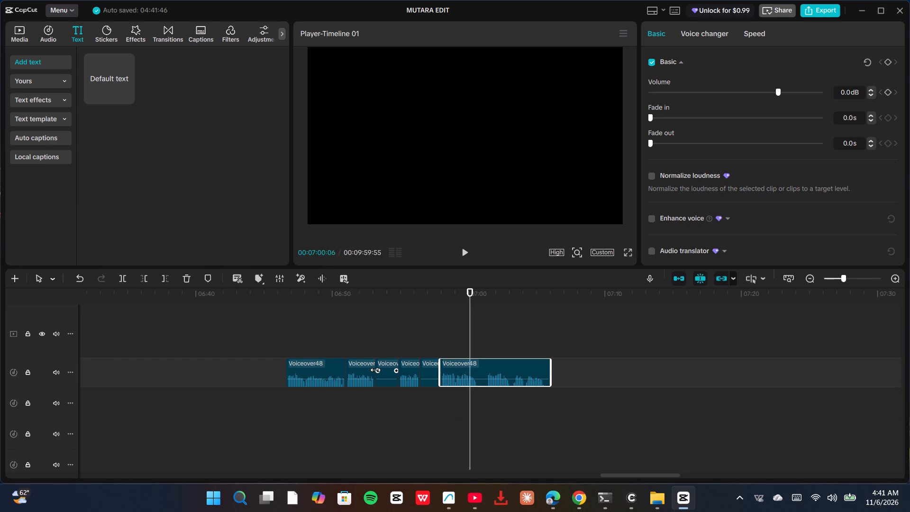
{"action": "key", "text": "Right"}
{"action": "key", "text": "Right"}
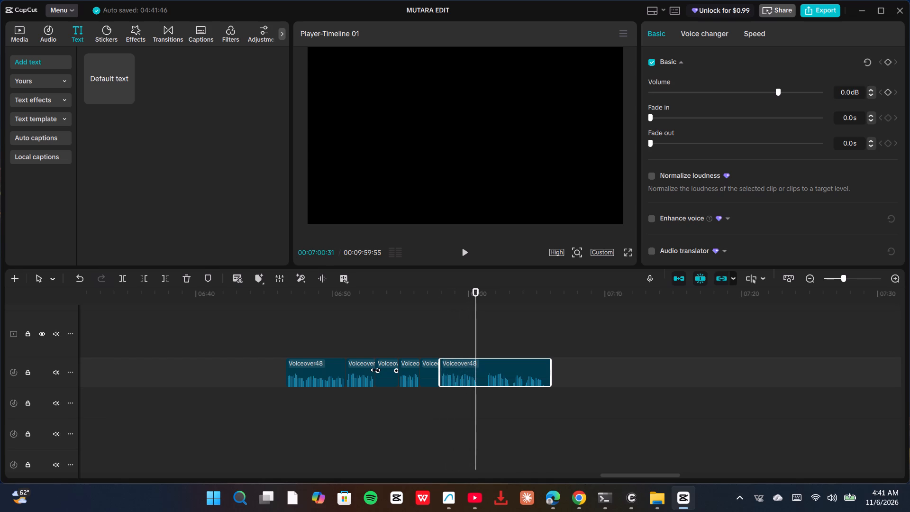
{"action": "key", "text": "ctrl+b"}
Split the last Voiceover48 piece at 07:01:26, where the pause ends and the next phrase begins.
{"action": "key", "text": "Right"}
{"action": "key", "text": "Right"}
{"action": "key", "text": "Right"}
{"action": "key", "text": "Right"}
{"action": "key", "text": "Right"}
{"action": "key", "text": "Right"}
{"action": "key", "text": "Right"}
{"action": "key", "text": "Right"}
{"action": "key", "text": "Right"}
{"action": "key", "text": "Right"}
{"action": "key", "text": "Right"}
{"action": "key", "text": "Right"}
{"action": "key", "text": "Right"}
{"action": "key", "text": "Right"}
{"action": "key", "text": "Right"}
{"action": "key", "text": "Right"}
{"action": "key", "text": "Right"}
{"action": "key", "text": "Right"}
{"action": "key", "text": "Right"}
{"action": "key", "text": "Right"}
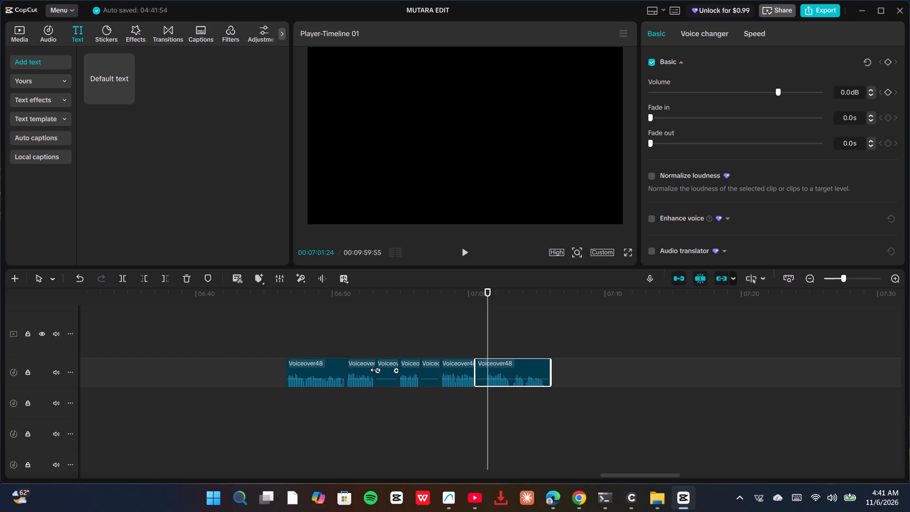
{"action": "key", "text": "Right"}
{"action": "key", "text": "ctrl+b"}
Split the last Voiceover48 piece at 07:02:58, right after its opening phrase ends.
{"action": "key", "text": "Right"}
{"action": "key", "text": "Right"}
{"action": "key", "text": "Right"}
{"action": "key", "text": "Right"}
{"action": "key", "text": "Right"}
{"action": "key", "text": "Right"}
{"action": "key", "text": "Right"}
{"action": "key", "text": "Right"}
{"action": "key", "text": "Right"}
{"action": "key", "text": "Right"}
{"action": "key", "text": "Right"}
{"action": "key", "text": "Right"}
{"action": "key", "text": "Right"}
{"action": "key", "text": "Right"}
{"action": "key", "text": "Right"}
{"action": "key", "text": "Right"}
{"action": "key", "text": "Right"}
{"action": "key", "text": "Right"}
{"action": "key", "text": "Right"}
{"action": "key", "text": "Right"}
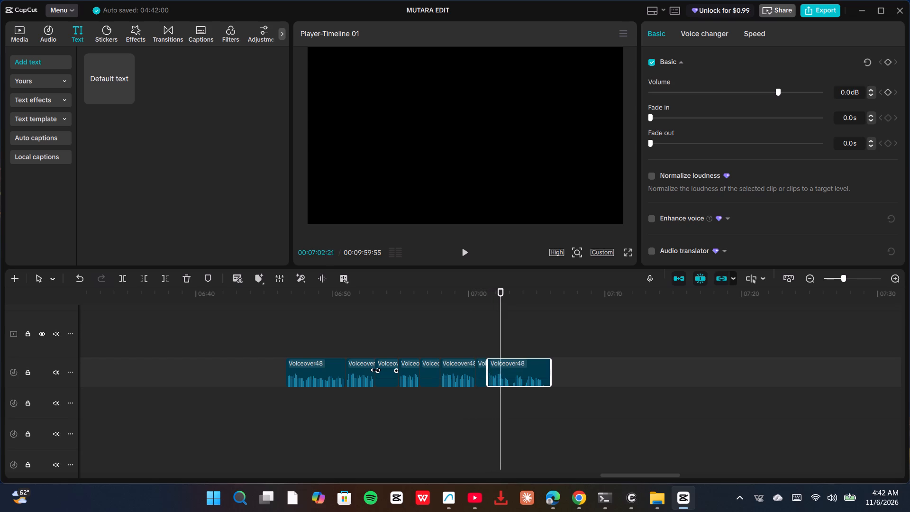
{"action": "key", "text": "Right"}
{"action": "key", "text": "Right"}
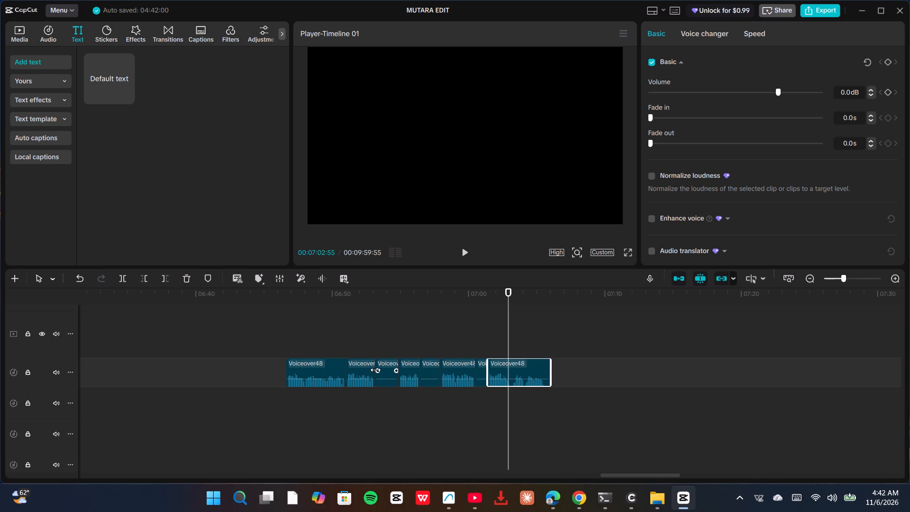
{"action": "key", "text": "Right"}
{"action": "key", "text": "Right"}
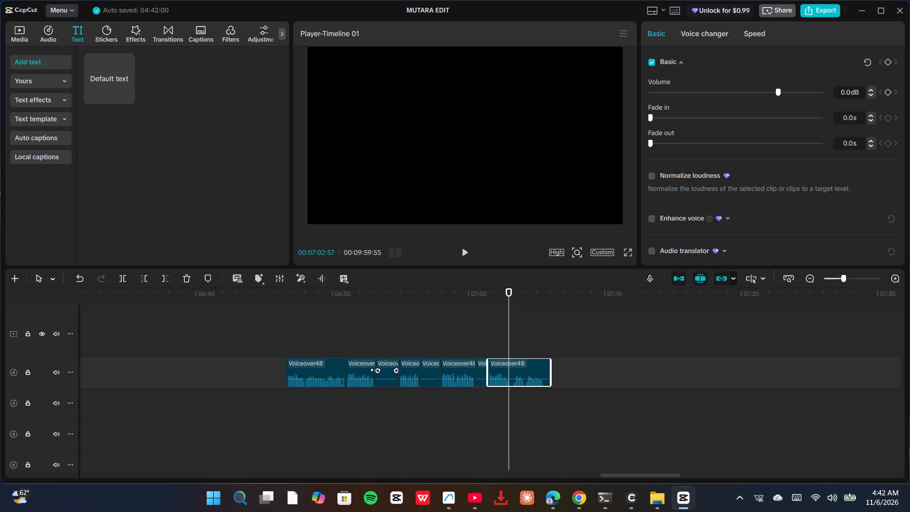
{"action": "key", "text": "ctrl+b"}
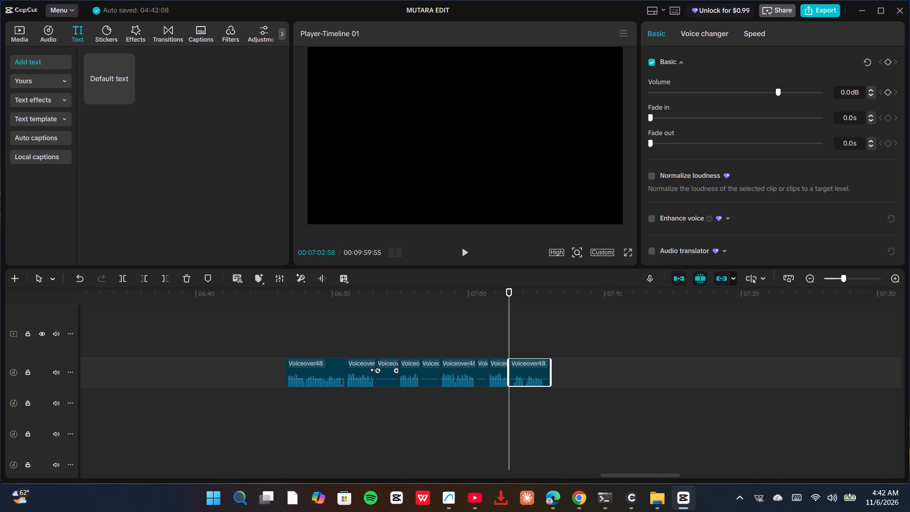
Split the last Voiceover48 piece at 07:03:15, where the short pause ends and speech resumes.
{"action": "key", "text": "Right"}
{"action": "key", "text": "Right"}
{"action": "key", "text": "Right"}
{"action": "key", "text": "Right"}
{"action": "key", "text": "Right"}
{"action": "key", "text": "Right"}
{"action": "key", "text": "Right"}
{"action": "key", "text": "Right"}
{"action": "key", "text": "Right"}
{"action": "key", "text": "Right"}
{"action": "key", "text": "Right"}
{"action": "key", "text": "Right"}
{"action": "key", "text": "Right"}
{"action": "key", "text": "Right"}
{"action": "key", "text": "Right"}
{"action": "key", "text": "Right"}
{"action": "key", "text": "Right"}
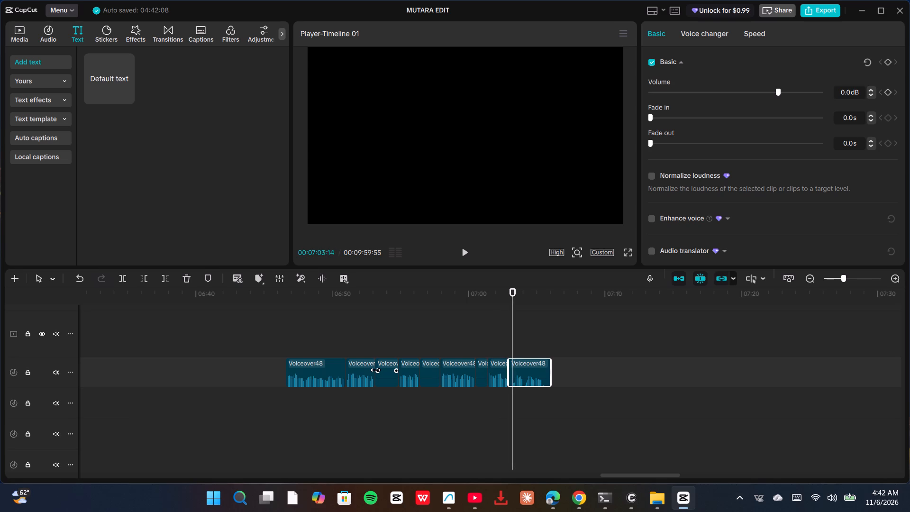
{"action": "key", "text": "ctrl+b"}
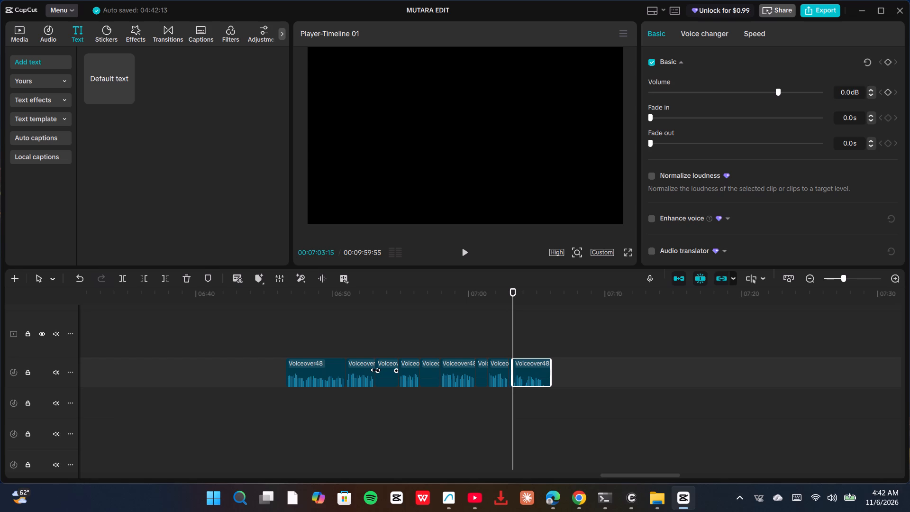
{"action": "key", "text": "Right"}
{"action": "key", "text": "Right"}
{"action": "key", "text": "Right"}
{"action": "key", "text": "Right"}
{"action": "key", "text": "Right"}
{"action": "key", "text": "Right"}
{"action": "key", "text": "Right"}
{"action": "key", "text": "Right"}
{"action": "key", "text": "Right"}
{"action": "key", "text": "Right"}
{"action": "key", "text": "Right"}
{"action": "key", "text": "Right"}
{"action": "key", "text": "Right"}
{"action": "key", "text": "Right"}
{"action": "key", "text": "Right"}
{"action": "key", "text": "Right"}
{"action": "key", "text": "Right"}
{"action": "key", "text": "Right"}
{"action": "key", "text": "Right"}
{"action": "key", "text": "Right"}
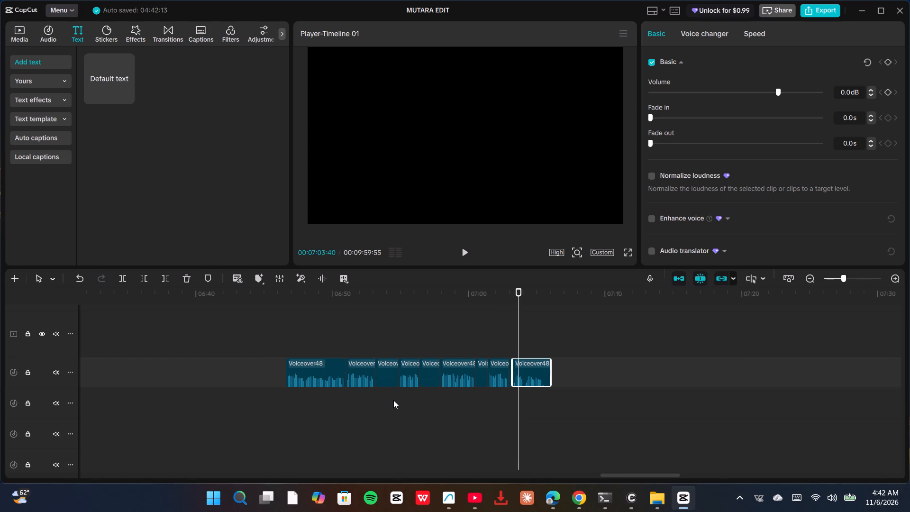
Delete the four silent Voiceover48 pieces lying between the spoken phrases.
{"action": "scroll", "coordinate": [393, 400], "scroll_direction": "up", "scroll_amount": 3, "text": "ctrl"}
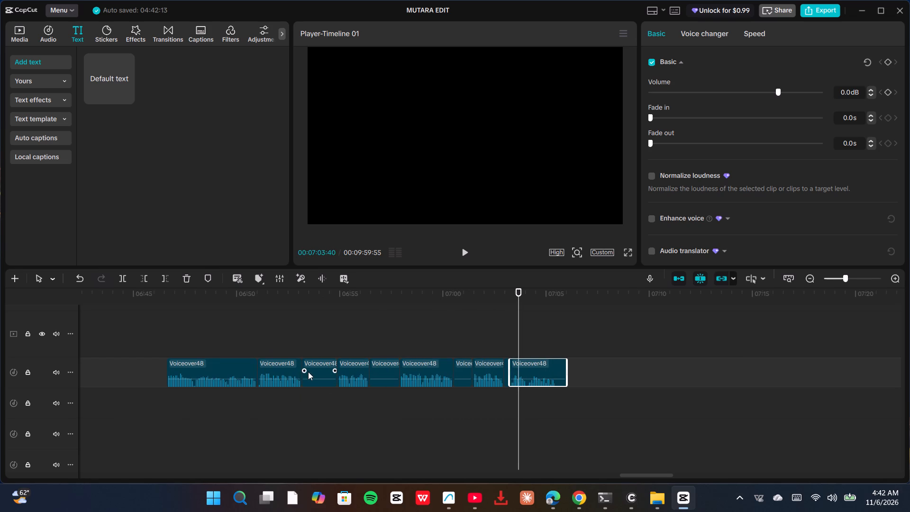
{"action": "left_click", "coordinate": [314, 375]}
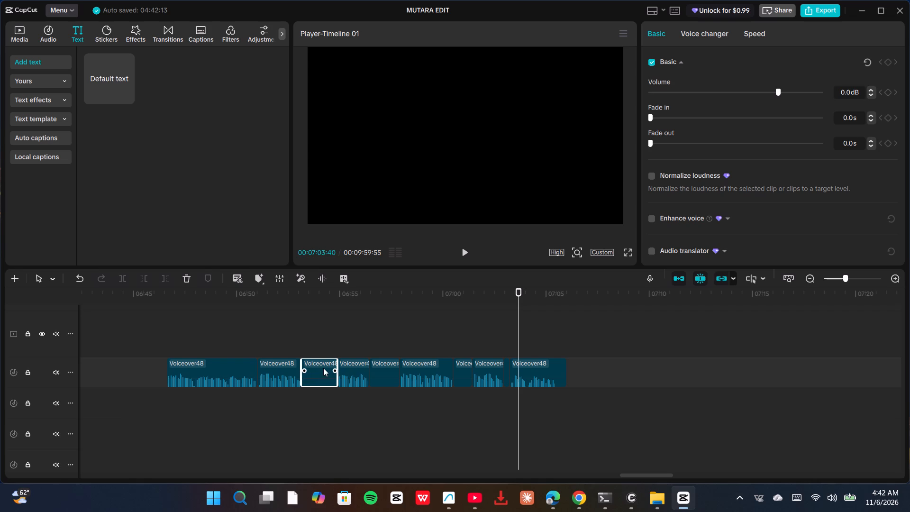
{"action": "left_click", "coordinate": [384, 369], "text": "ctrl"}
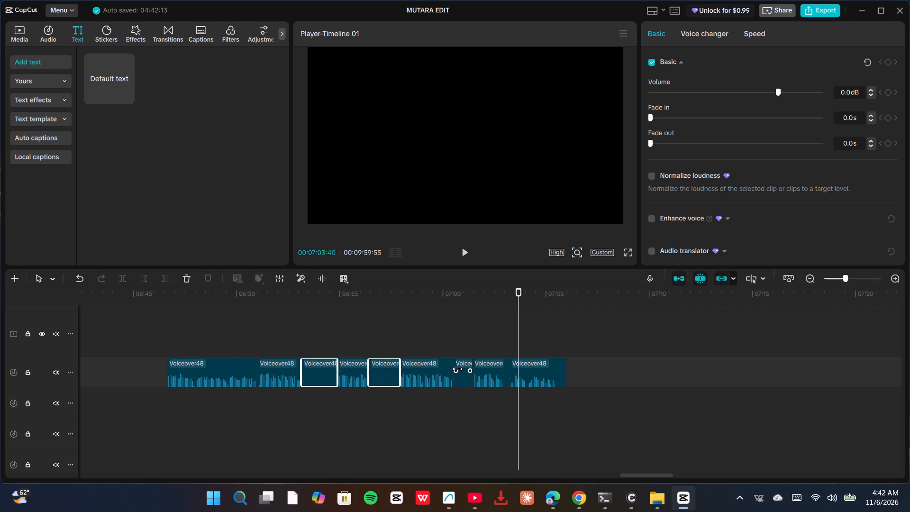
{"action": "left_click", "coordinate": [461, 371], "text": "ctrl"}
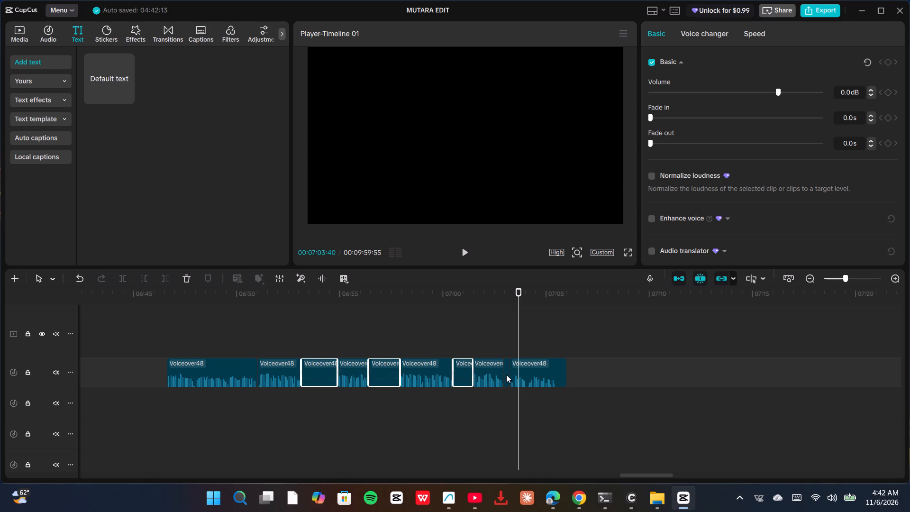
{"action": "left_click", "coordinate": [505, 375], "text": "ctrl"}
{"action": "key", "text": "Delete"}
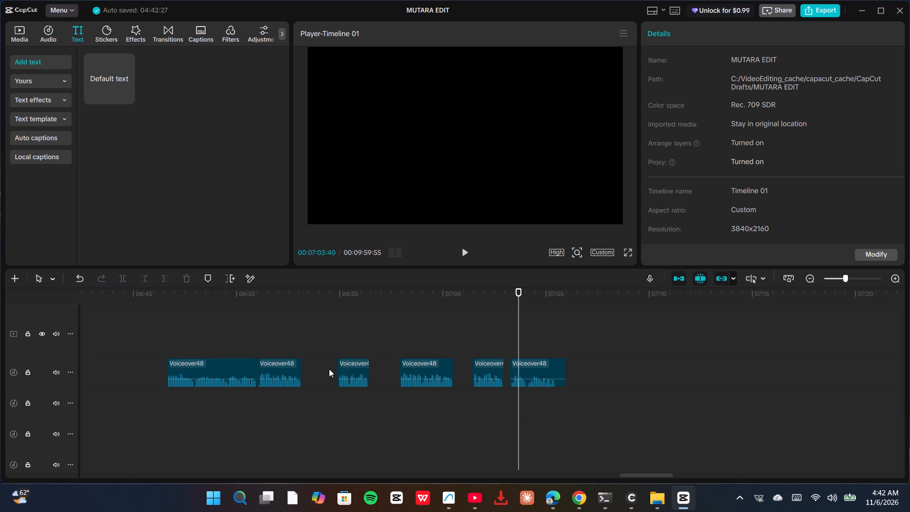
Close the gaps by moving the last four Voiceover48 pieces earlier, each directly against the end of the preceding piece.
{"action": "left_click", "coordinate": [359, 368]}
{"action": "left_click_drag", "start_coordinate": [357, 368], "coordinate": [336, 368]}
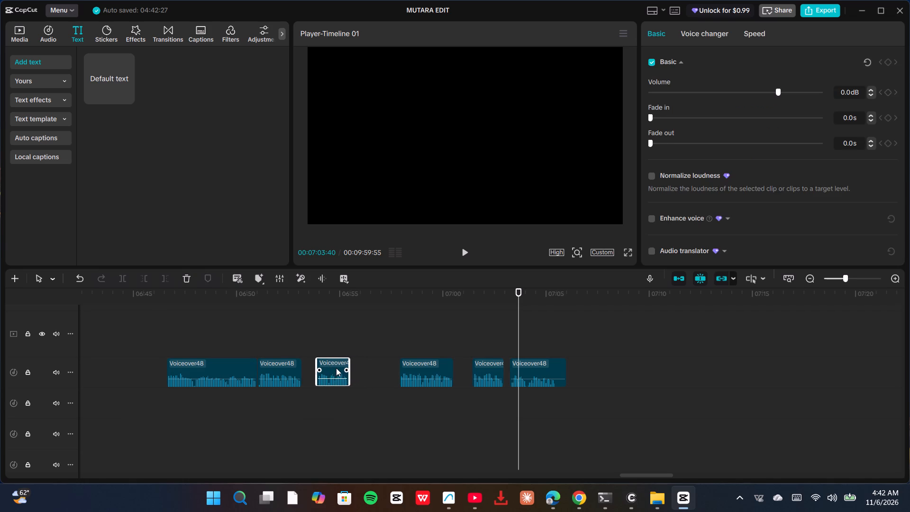
{"action": "left_click_drag", "start_coordinate": [336, 368], "coordinate": [323, 369]}
{"action": "left_click_drag", "start_coordinate": [418, 366], "coordinate": [363, 372]}
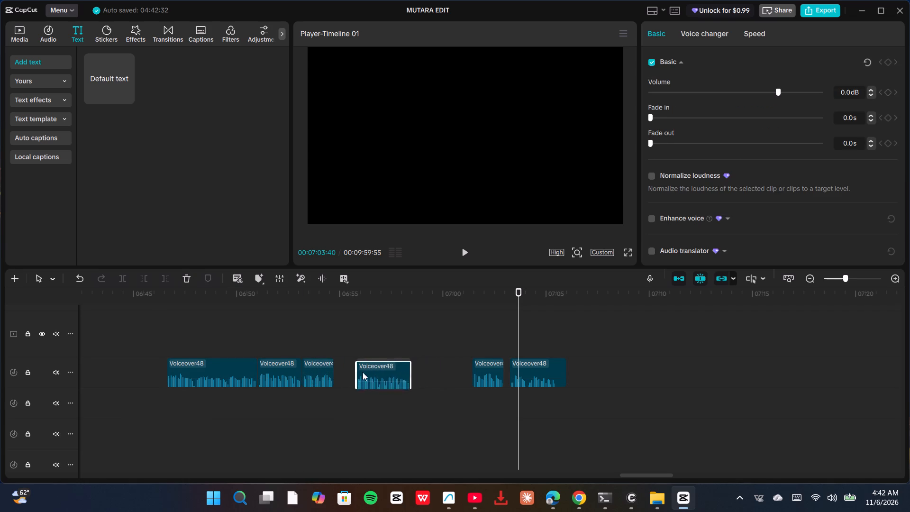
{"action": "left_click_drag", "start_coordinate": [363, 372], "coordinate": [355, 371]}
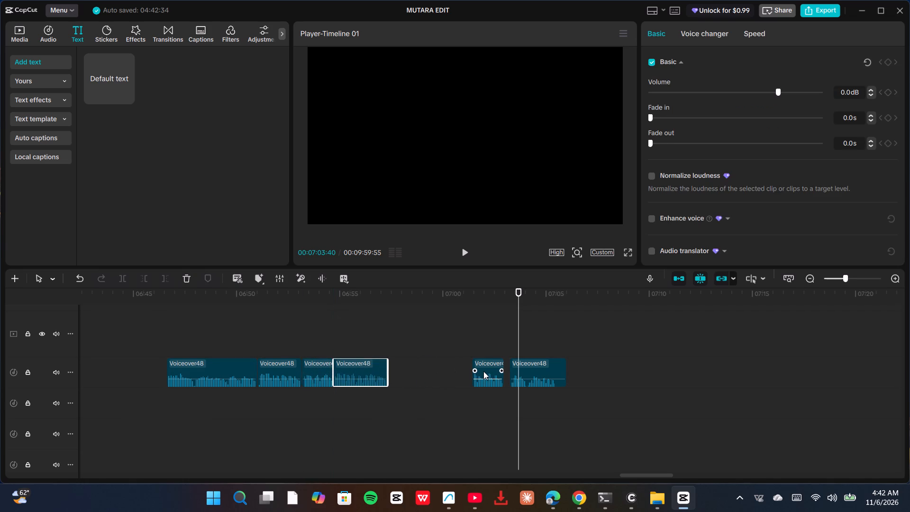
{"action": "left_click_drag", "start_coordinate": [495, 362], "coordinate": [411, 368]}
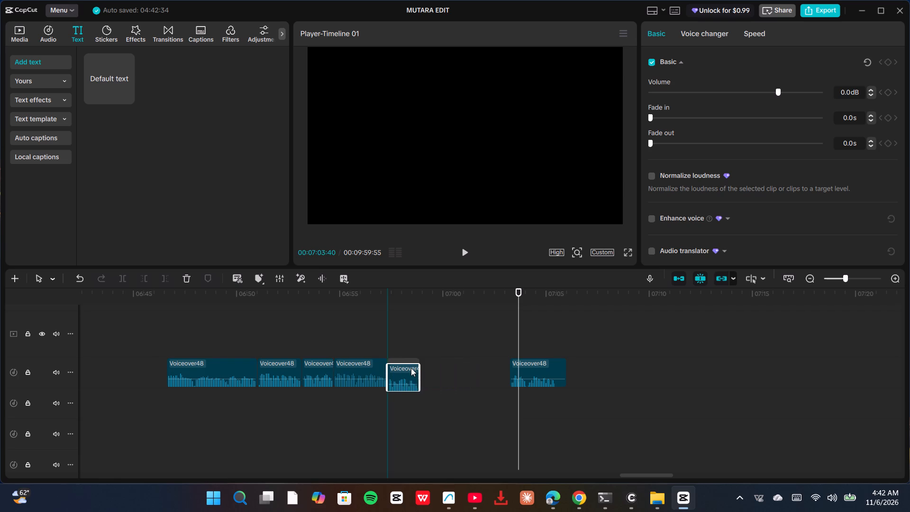
{"action": "left_click_drag", "start_coordinate": [411, 368], "coordinate": [411, 367]}
{"action": "left_click_drag", "start_coordinate": [546, 369], "coordinate": [451, 377]}
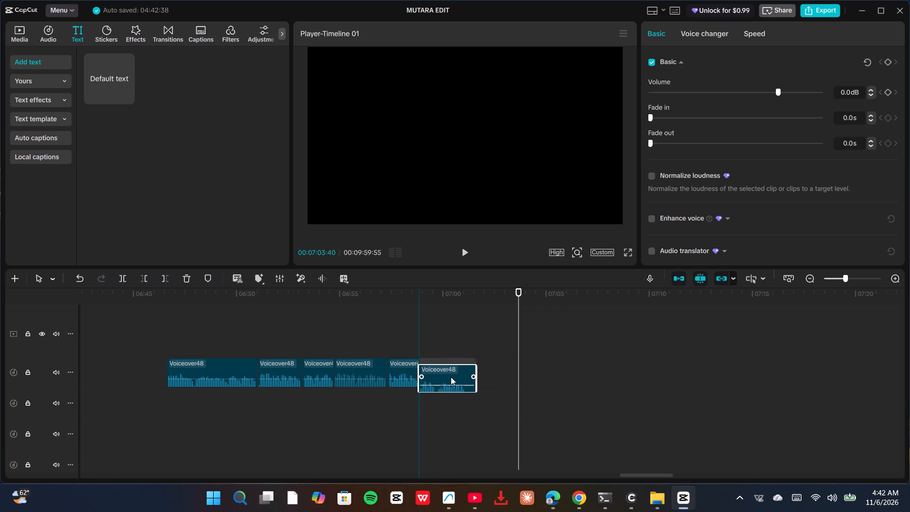
{"action": "left_click_drag", "start_coordinate": [451, 377], "coordinate": [457, 371]}
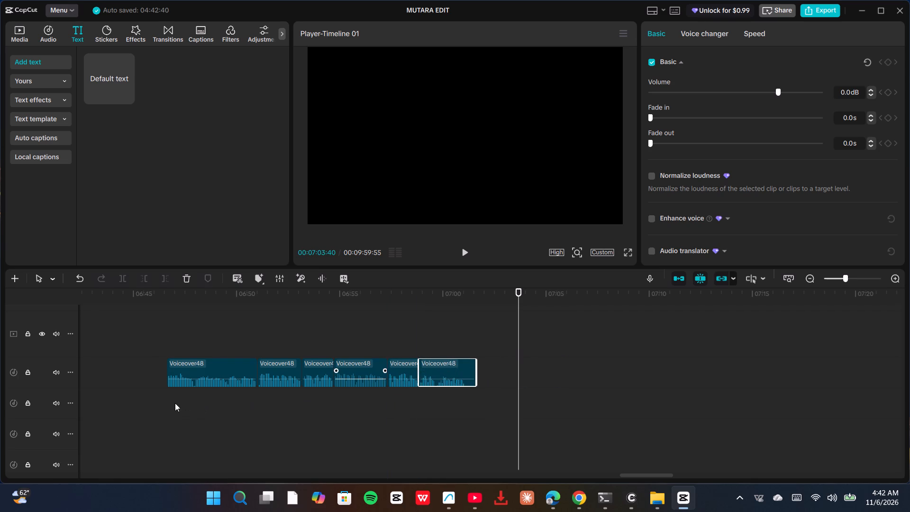
Play through the joined voiceover, cut its last piece at 07:01:04 where speech ends, and delete the silent tail.
{"action": "left_click", "coordinate": [168, 403]}
{"action": "key", "text": "space"}
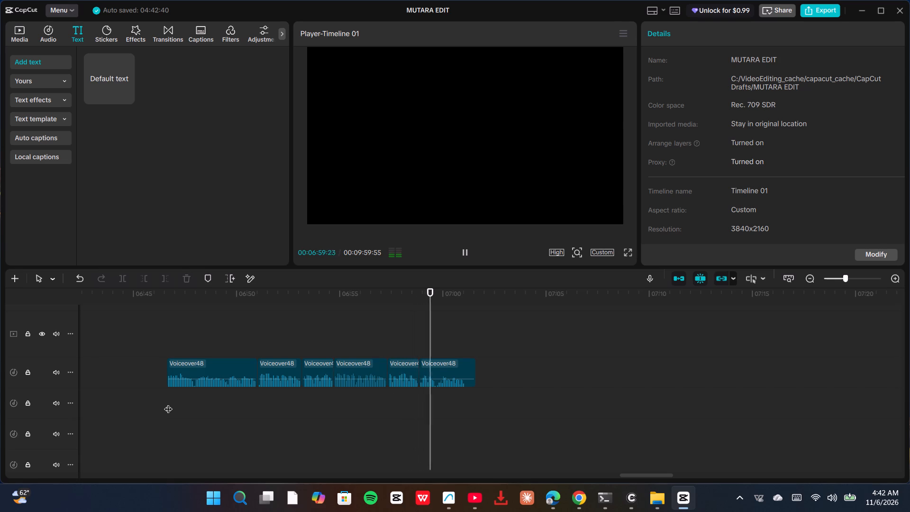
{"action": "key", "text": "space"}
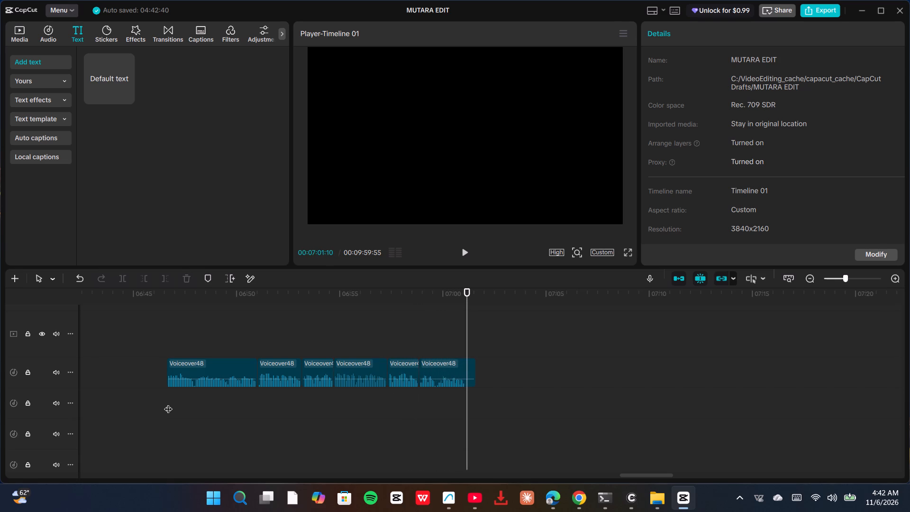
{"action": "key", "text": "Left"}
{"action": "key", "text": "Left"}
{"action": "key", "text": "Left"}
{"action": "key", "text": "Left"}
{"action": "key", "text": "Left"}
{"action": "key", "text": "Left"}
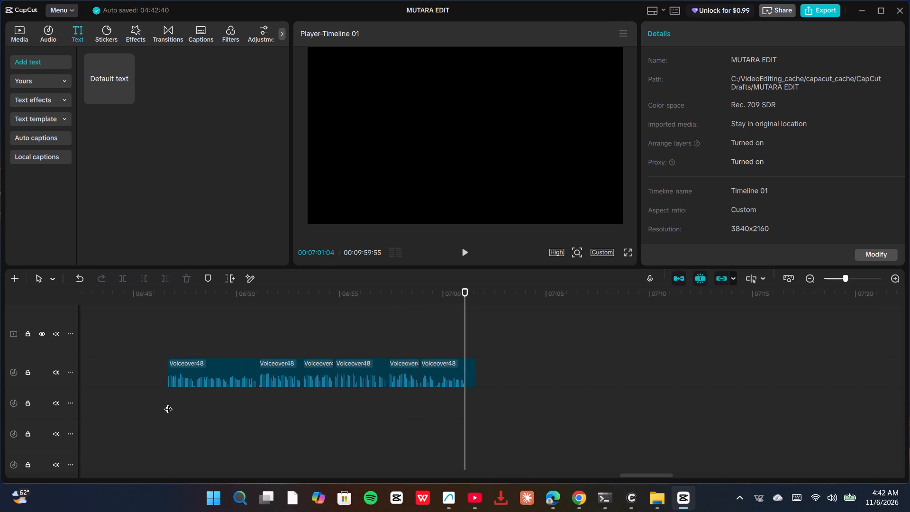
{"action": "key", "text": "ctrl+b"}
{"action": "left_click", "coordinate": [464, 361]}
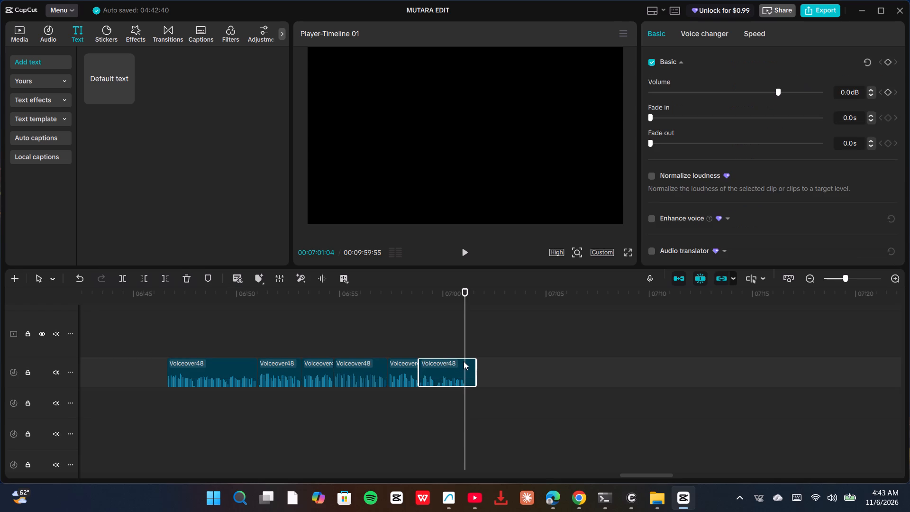
{"action": "key", "text": "ctrl+b"}
{"action": "left_click", "coordinate": [170, 278]}
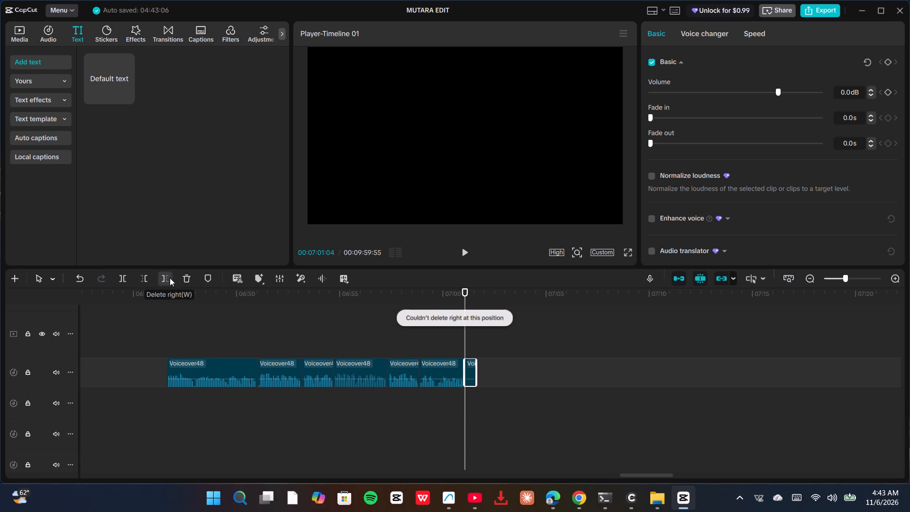
{"action": "left_click", "coordinate": [472, 371]}
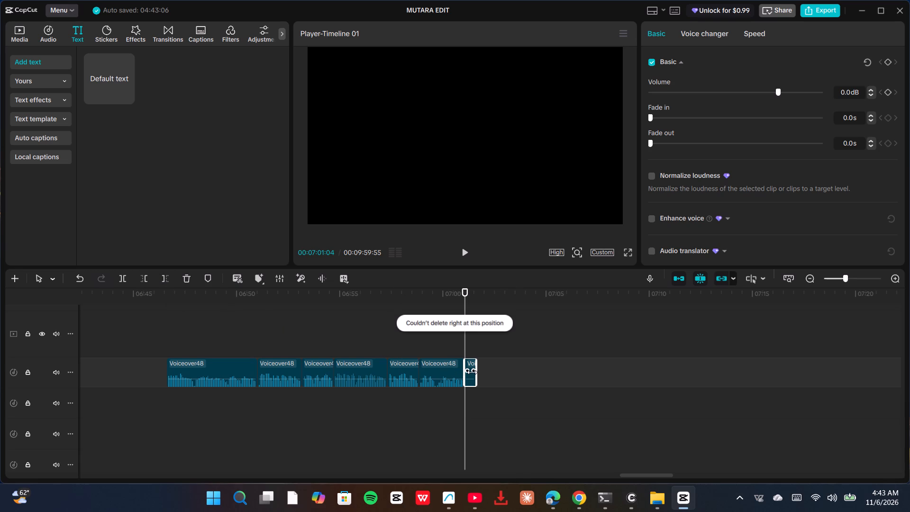
{"action": "key", "text": "Delete"}
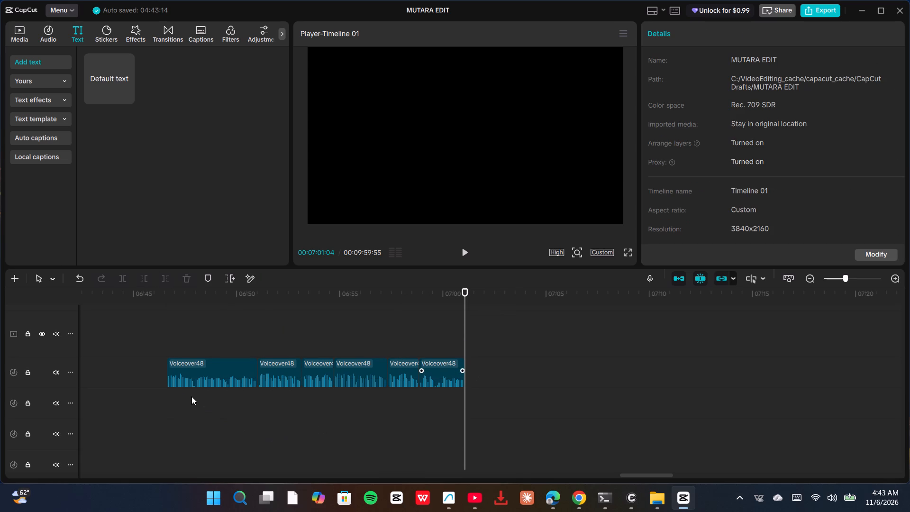
Play the joined Voiceover48 pieces from their start to the end to check the flow between phrases.
{"action": "left_click", "coordinate": [168, 396]}
{"action": "key", "text": "space"}
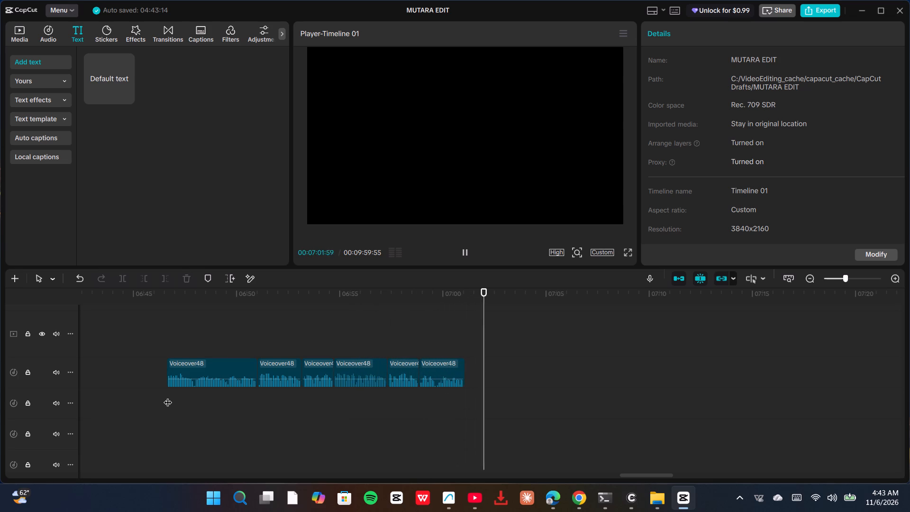
{"action": "key", "text": "space"}
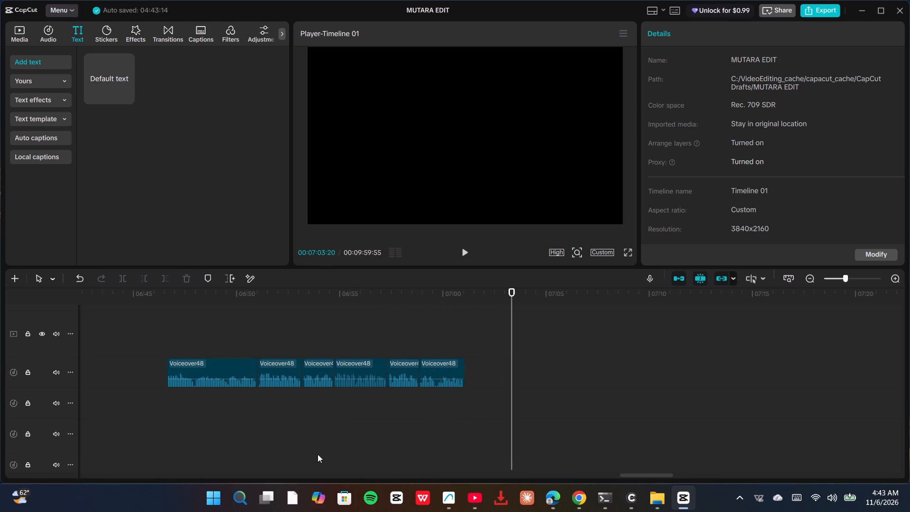
Move all the joined Voiceover48 pieces together to the very start of the timeline, above Voiceover35.
{"action": "scroll", "coordinate": [466, 442], "scroll_direction": "down", "scroll_amount": 2}
{"action": "scroll", "coordinate": [453, 425], "scroll_direction": "up", "scroll_amount": 7, "text": "ctrl"}
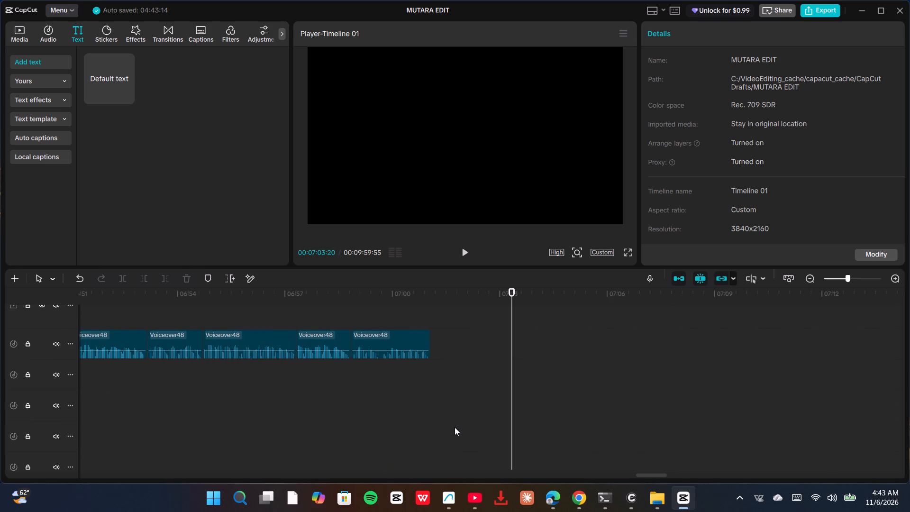
{"action": "scroll", "coordinate": [455, 427], "scroll_direction": "down", "scroll_amount": 18, "text": "ctrl"}
{"action": "scroll", "coordinate": [454, 423], "scroll_direction": "down", "scroll_amount": 8, "text": "ctrl"}
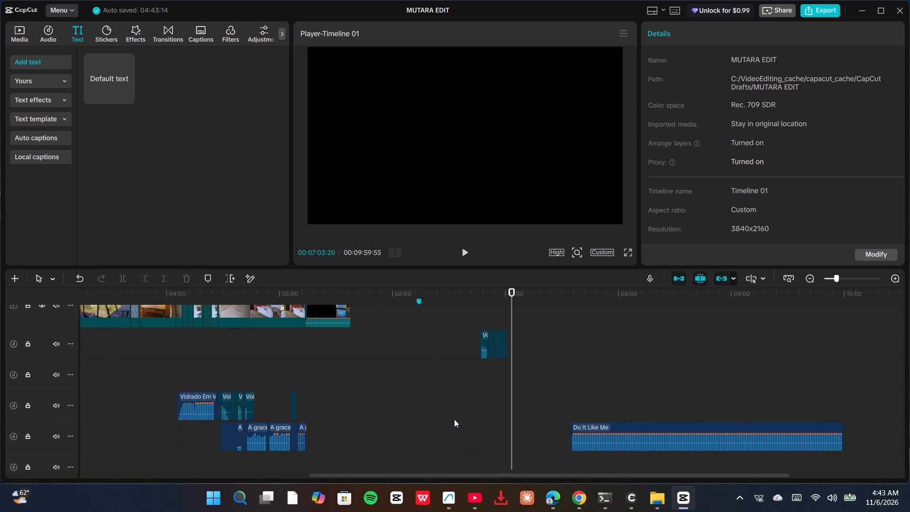
{"action": "scroll", "coordinate": [454, 419], "scroll_direction": "down", "scroll_amount": 5, "text": "ctrl"}
{"action": "scroll", "coordinate": [454, 419], "scroll_direction": "down", "scroll_amount": 1}
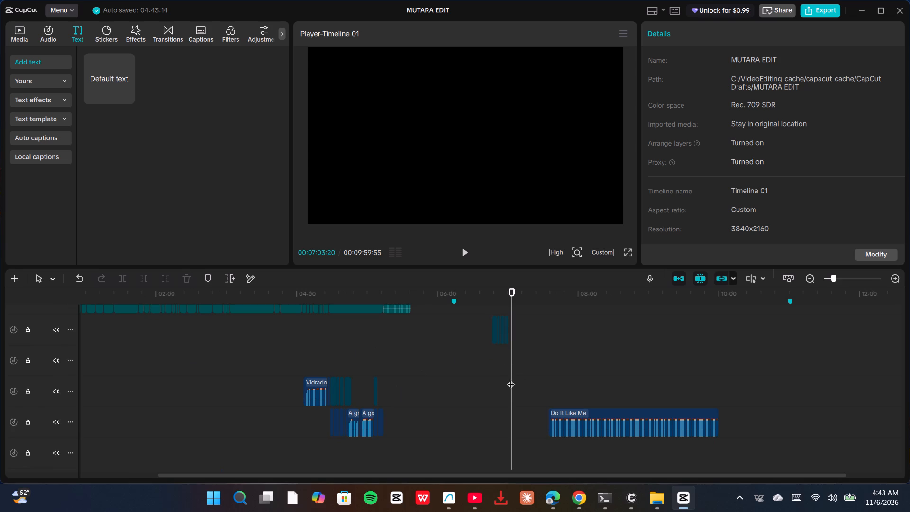
{"action": "left_click_drag", "start_coordinate": [522, 346], "coordinate": [479, 325]}
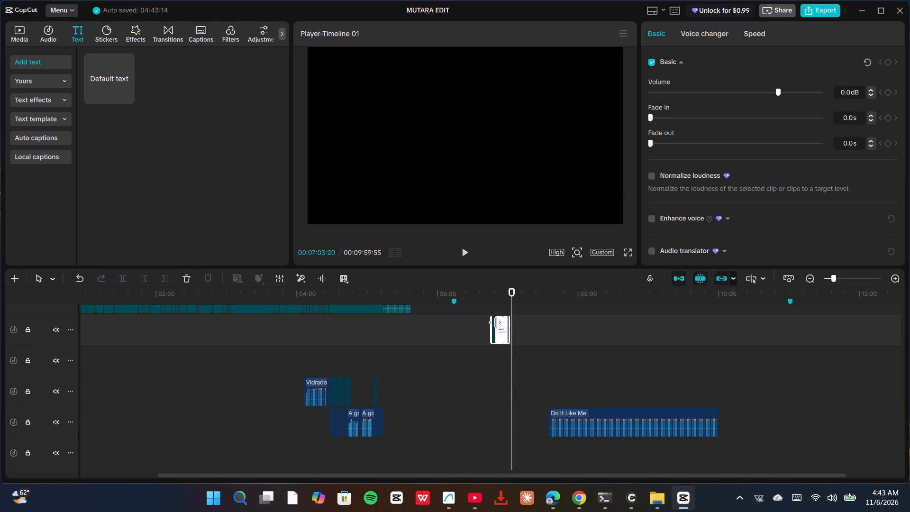
{"action": "scroll", "coordinate": [500, 336], "scroll_direction": "up", "scroll_amount": 13, "text": "ctrl"}
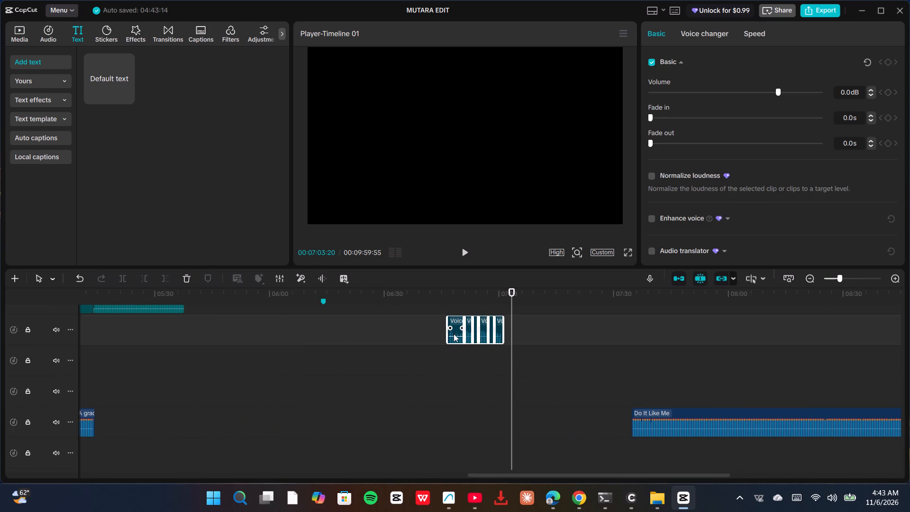
{"action": "left_click_drag", "start_coordinate": [453, 338], "coordinate": [226, 346]}
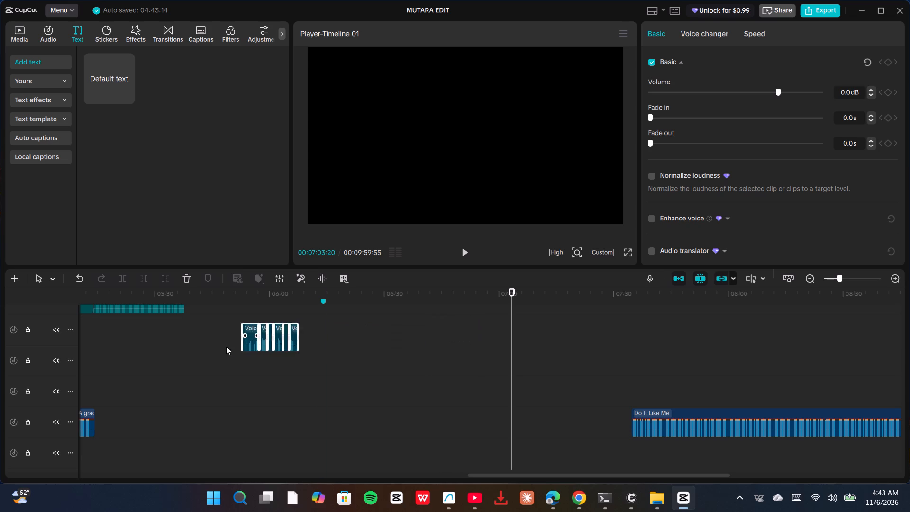
{"action": "left_click_drag", "start_coordinate": [226, 346], "coordinate": [69, 346]}
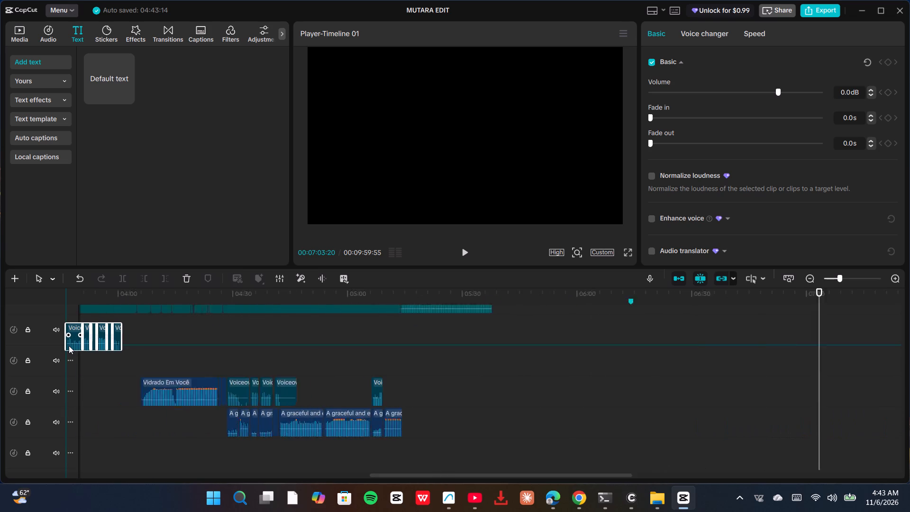
{"action": "left_click_drag", "start_coordinate": [69, 346], "coordinate": [109, 348]}
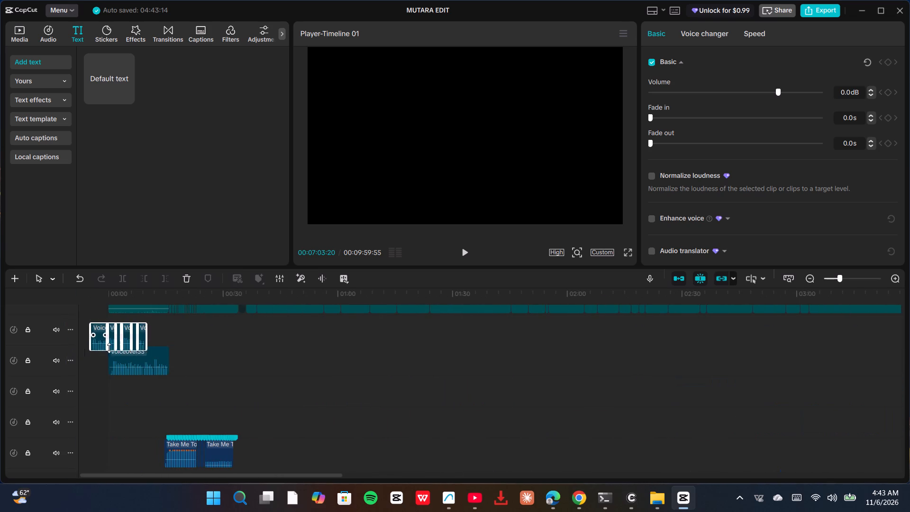
{"action": "left_click_drag", "start_coordinate": [109, 348], "coordinate": [111, 337]}
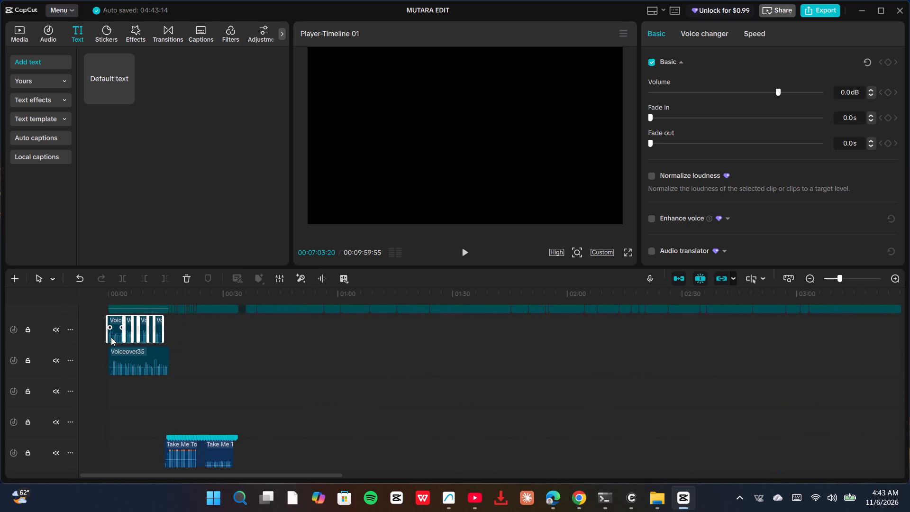
{"action": "left_click_drag", "start_coordinate": [111, 337], "coordinate": [116, 338]}
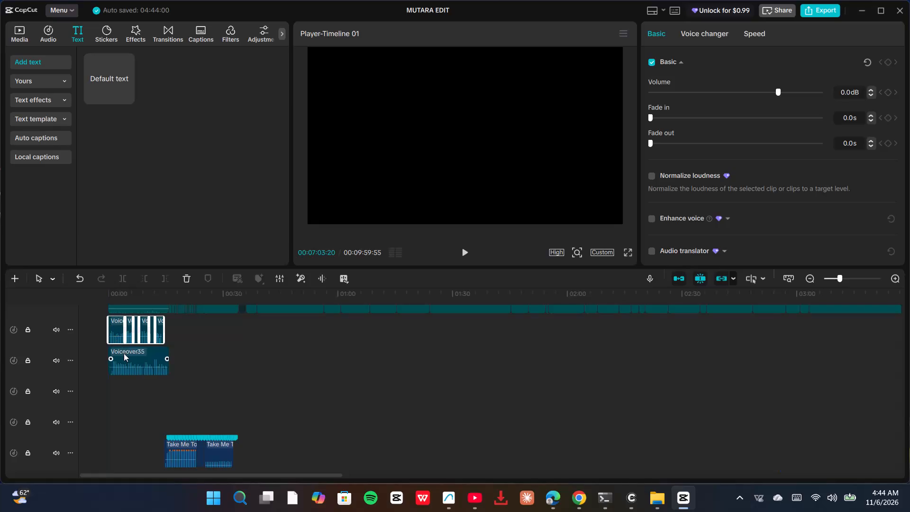
Delete the old Voiceover35 clip at the start of the timeline.
{"action": "left_click", "coordinate": [155, 352]}
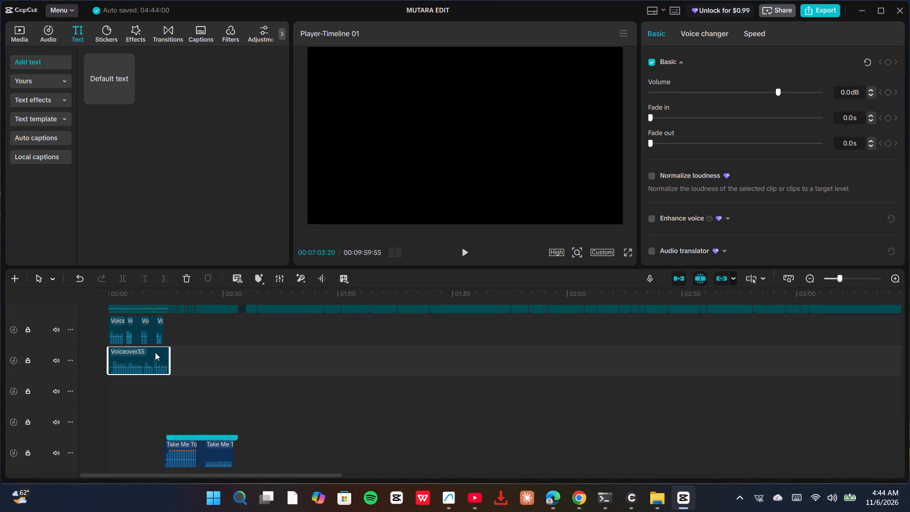
{"action": "key", "text": "Delete"}
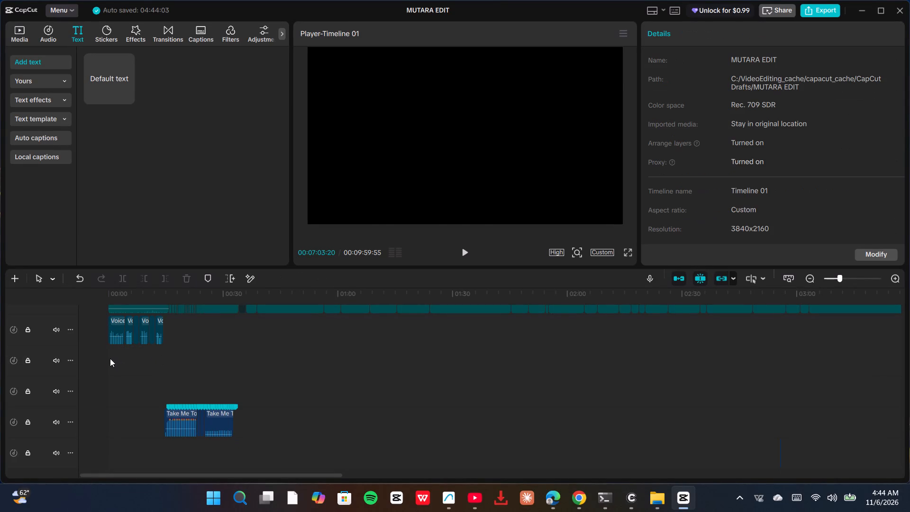
Play the opening from the start of the timeline to check the relocated voiceover against the title footage.
{"action": "left_click", "coordinate": [110, 358]}
{"action": "key", "text": "space"}
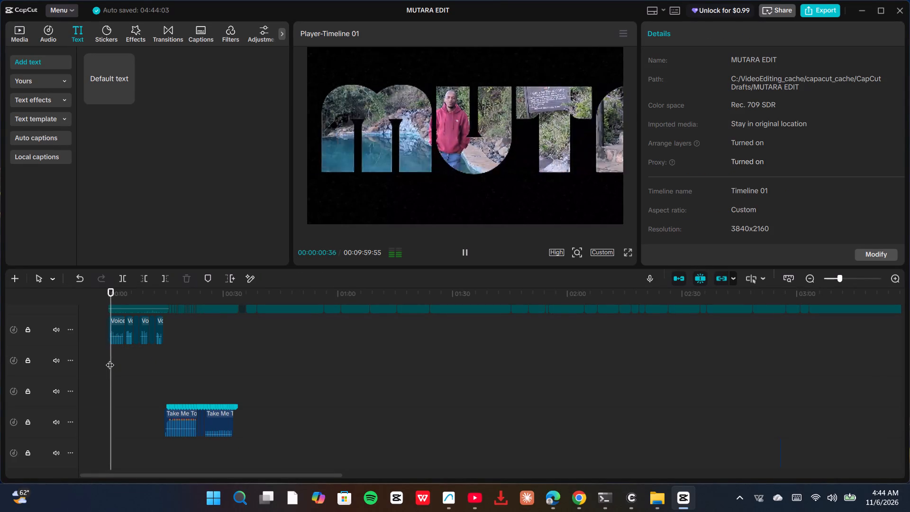
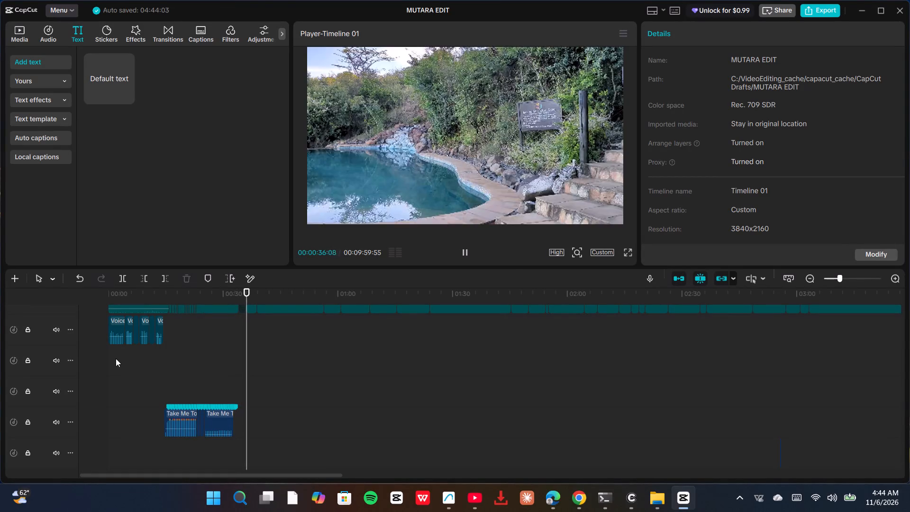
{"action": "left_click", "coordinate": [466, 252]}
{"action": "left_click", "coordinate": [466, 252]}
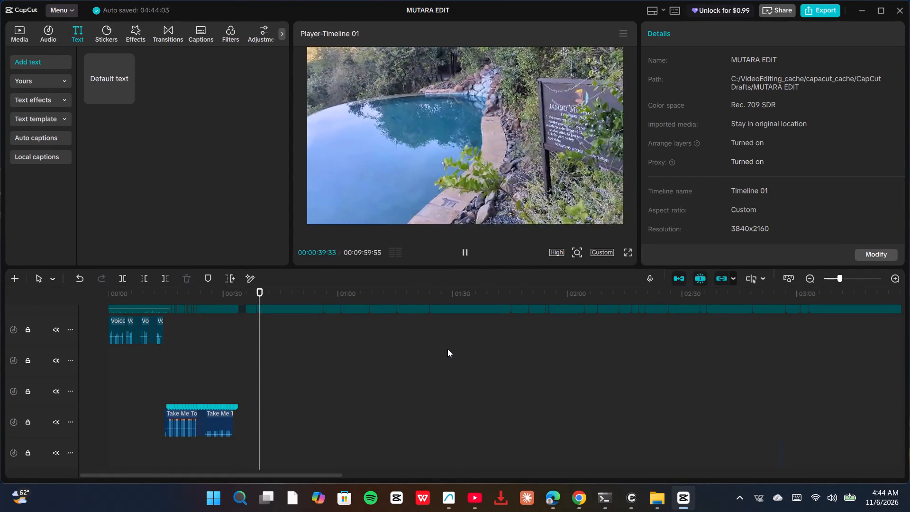
Delete the tiny stray audio clip sitting alone on the lowest audio track, just before the three-minute mark.
{"action": "scroll", "coordinate": [444, 346], "scroll_direction": "down", "scroll_amount": 9, "text": "ctrl"}
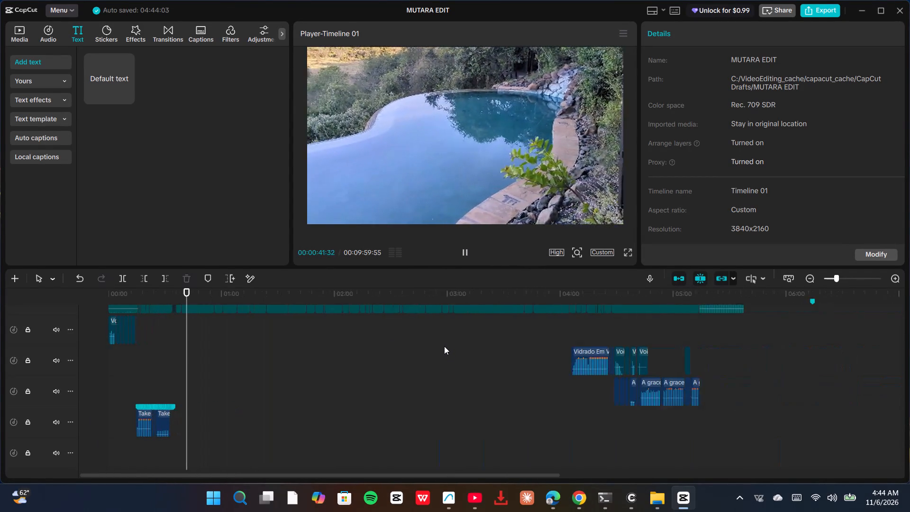
{"action": "scroll", "coordinate": [444, 346], "scroll_direction": "down", "scroll_amount": 4, "text": "ctrl"}
{"action": "scroll", "coordinate": [362, 355], "scroll_direction": "up", "scroll_amount": 5}
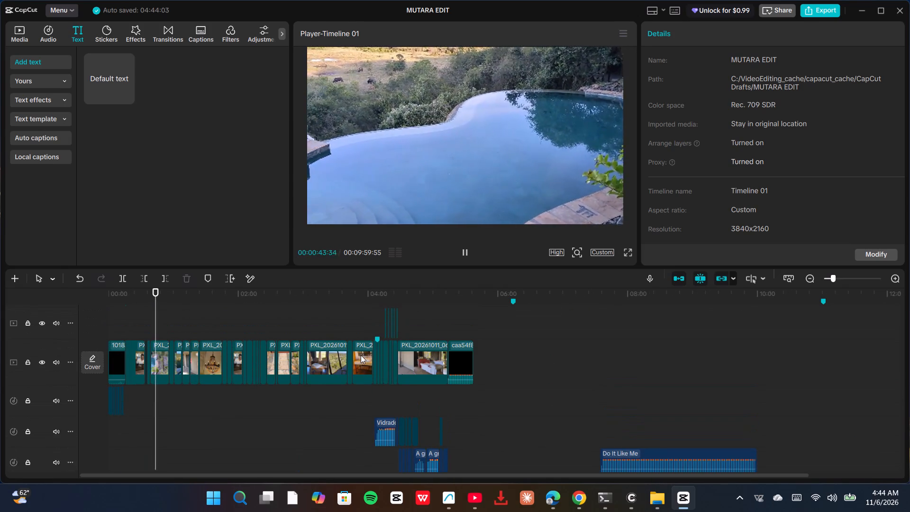
{"action": "scroll", "coordinate": [361, 355], "scroll_direction": "down", "scroll_amount": 9}
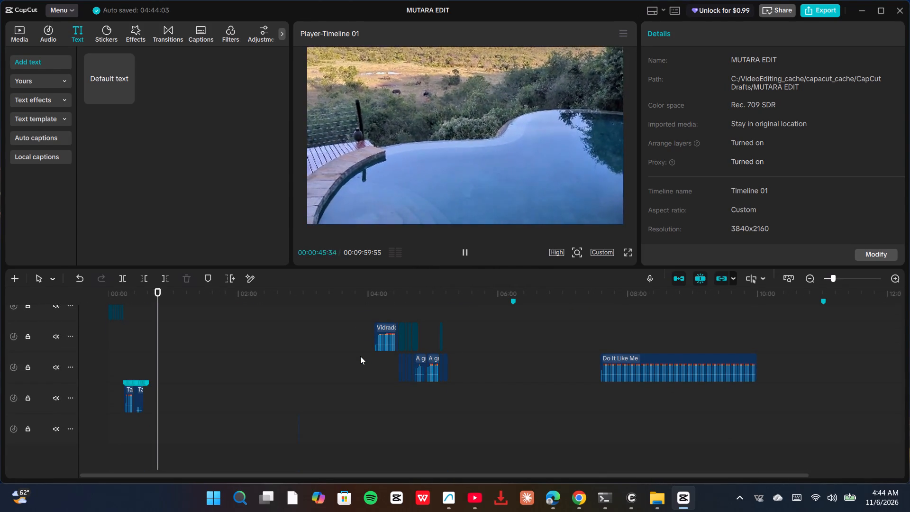
{"action": "scroll", "coordinate": [360, 356], "scroll_direction": "up", "scroll_amount": 2}
{"action": "scroll", "coordinate": [360, 357], "scroll_direction": "down", "scroll_amount": 2}
{"action": "left_click_drag", "start_coordinate": [310, 426], "coordinate": [277, 426]}
{"action": "left_click_drag", "start_coordinate": [309, 435], "coordinate": [277, 426]}
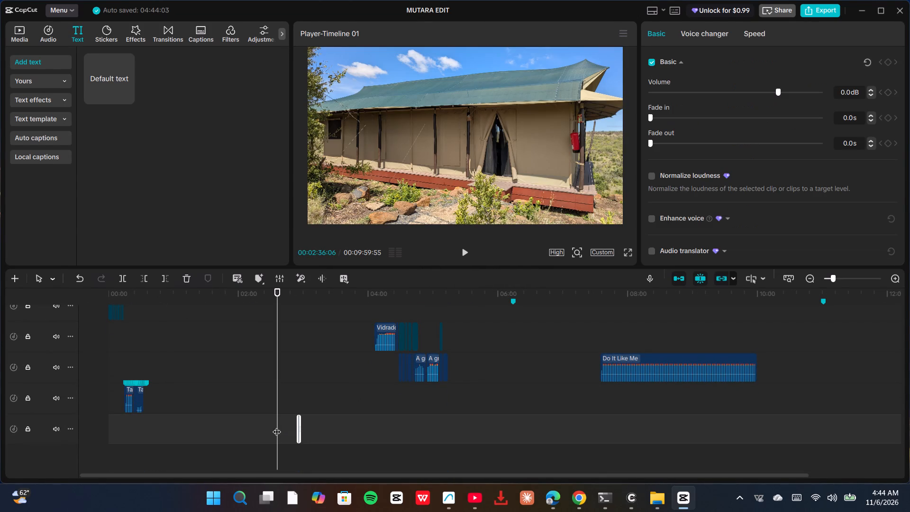
{"action": "key", "text": "Delete"}
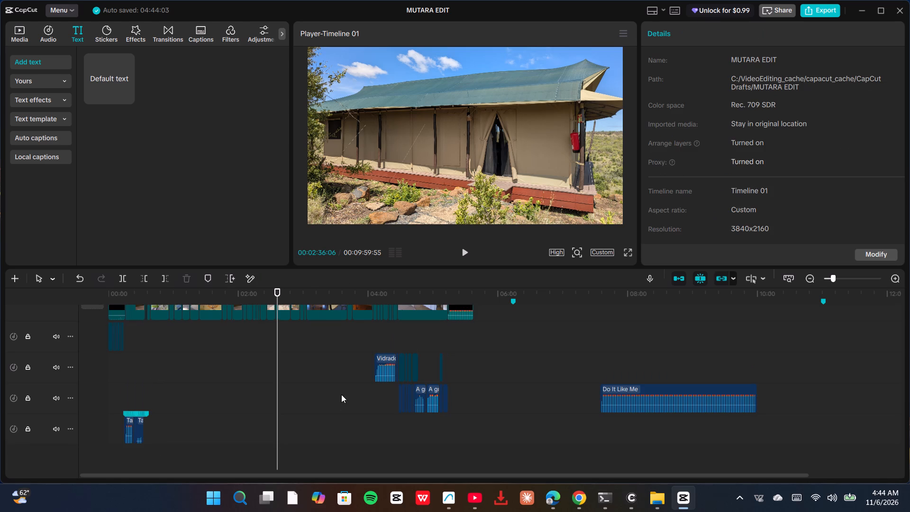
Play the timeline from about 00:04:00, just before the Vidrado music clip, to review that section's audio.
{"action": "left_click", "coordinate": [368, 392]}
{"action": "key", "text": "space"}
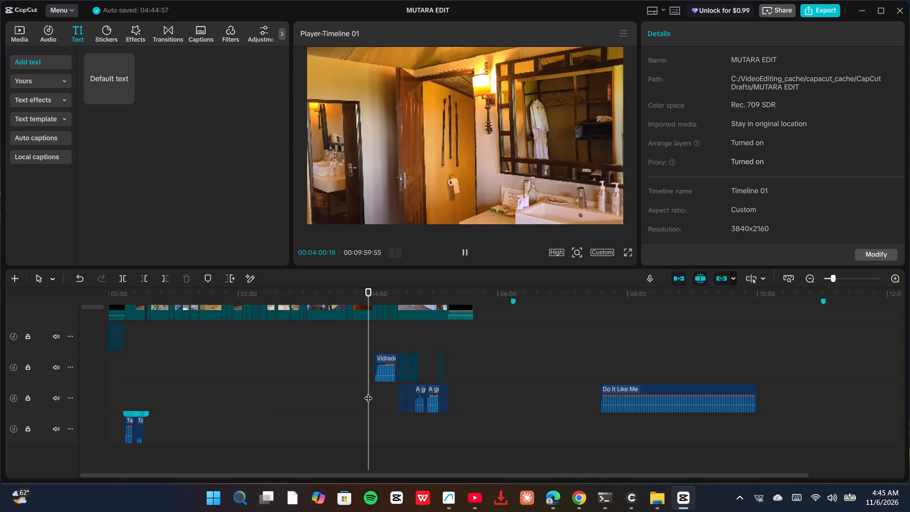
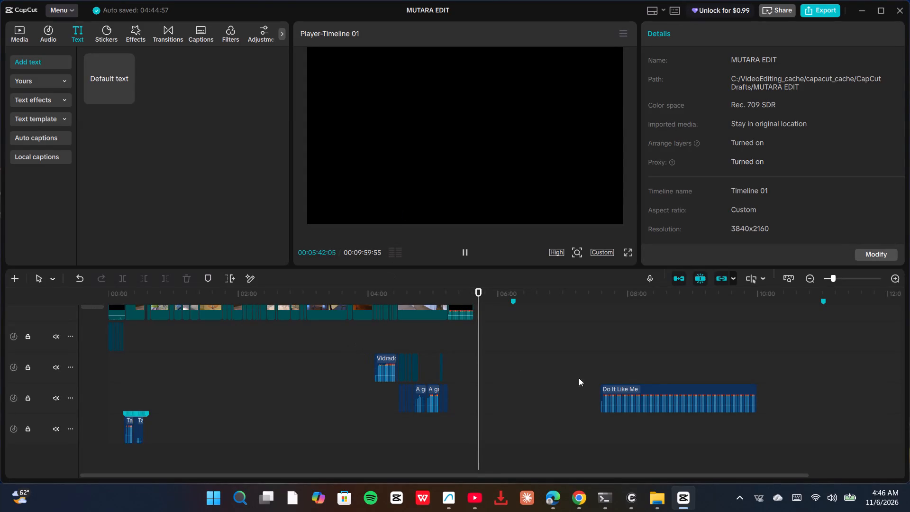
Play the timeline from the start of the Do It Like Me music clip to check its audio.
{"action": "left_click", "coordinate": [651, 391]}
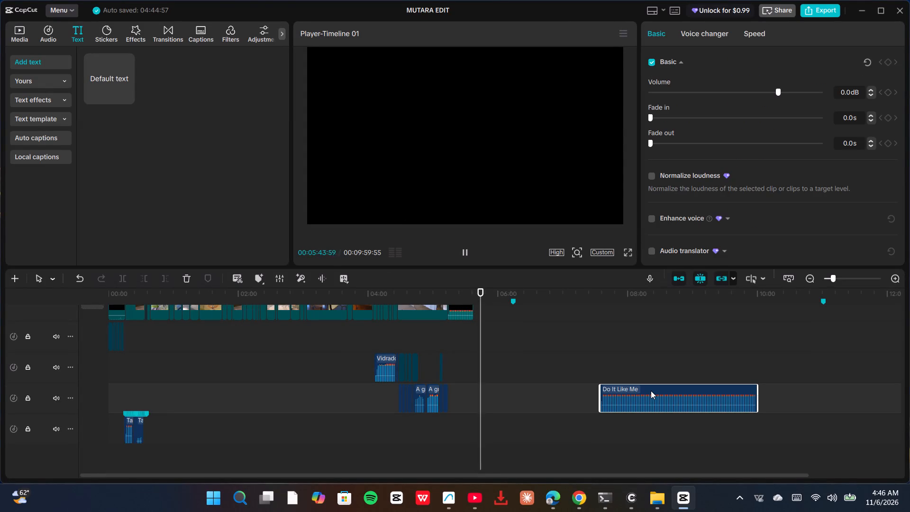
{"action": "left_click", "coordinate": [596, 425]}
{"action": "key", "text": "space"}
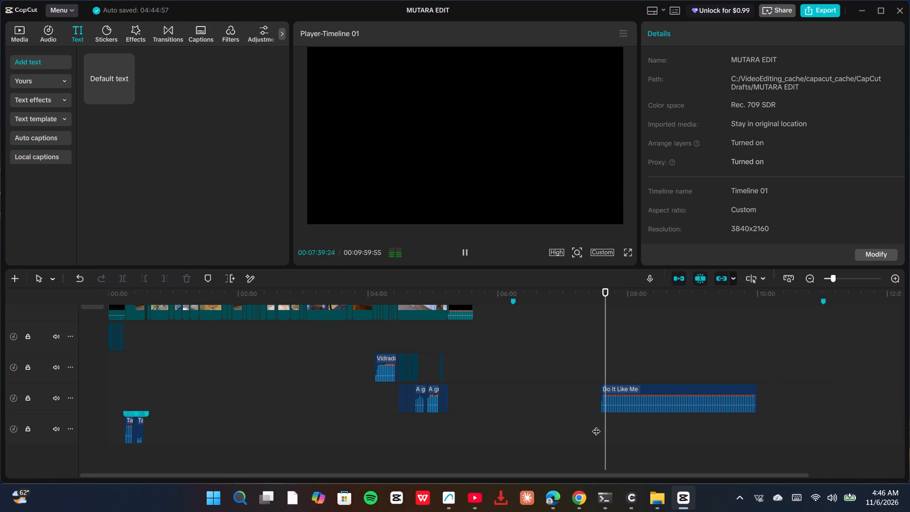
{"action": "key", "text": "space"}
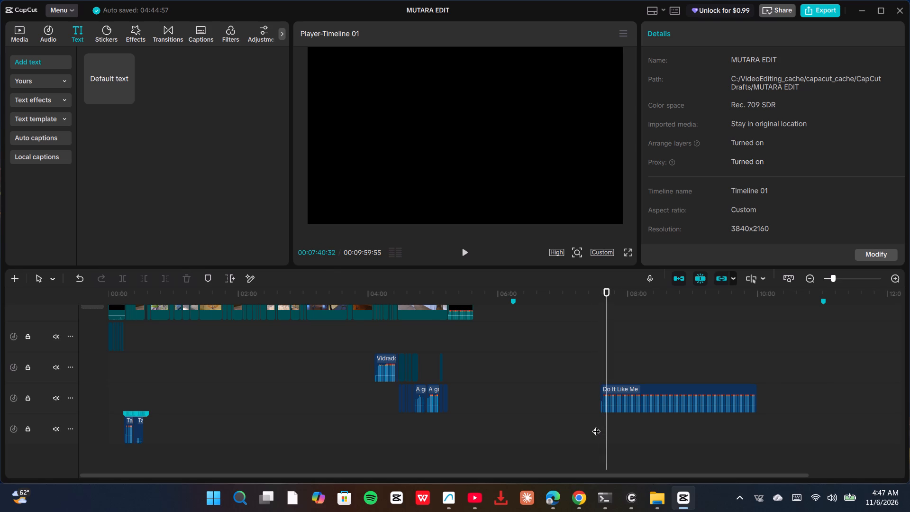
Look through the audio library's music and sound-effect categories and open the favourite sound effects.
{"action": "left_click", "coordinate": [50, 37]}
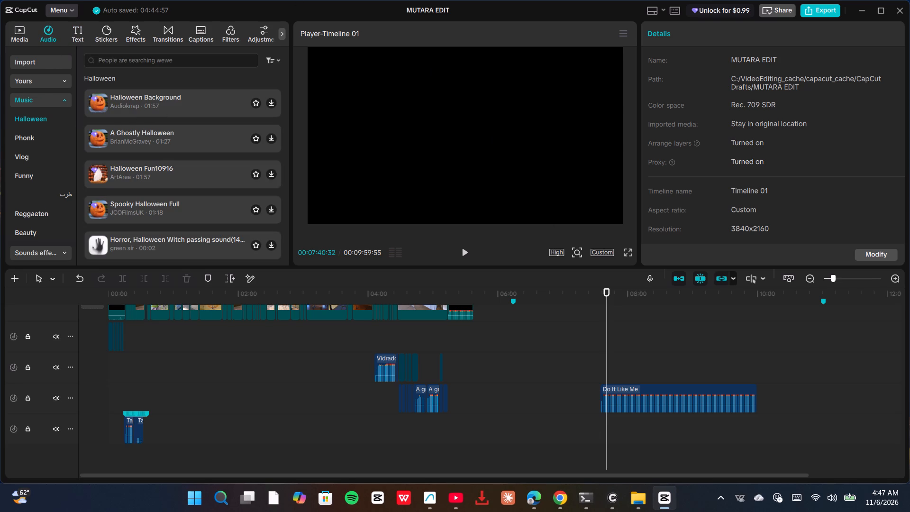
{"action": "scroll", "coordinate": [40, 196], "scroll_direction": "down", "scroll_amount": 2}
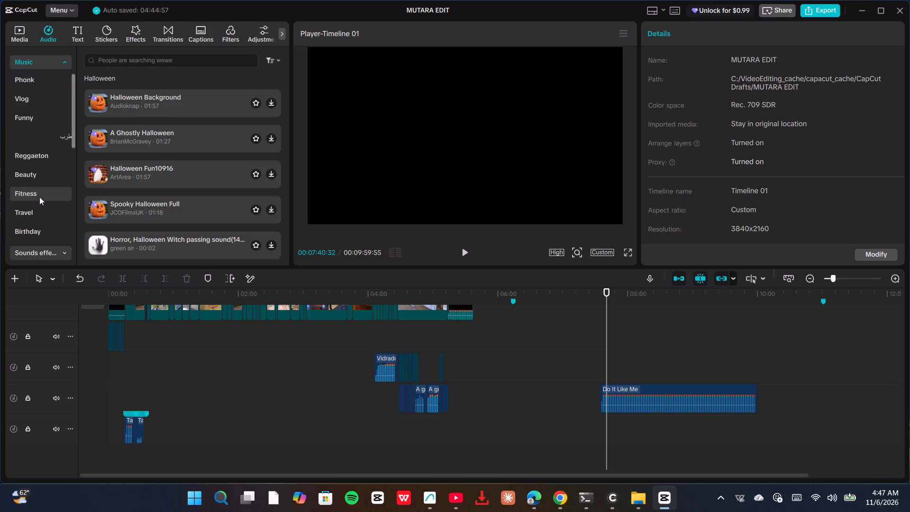
{"action": "scroll", "coordinate": [39, 197], "scroll_direction": "down", "scroll_amount": 6}
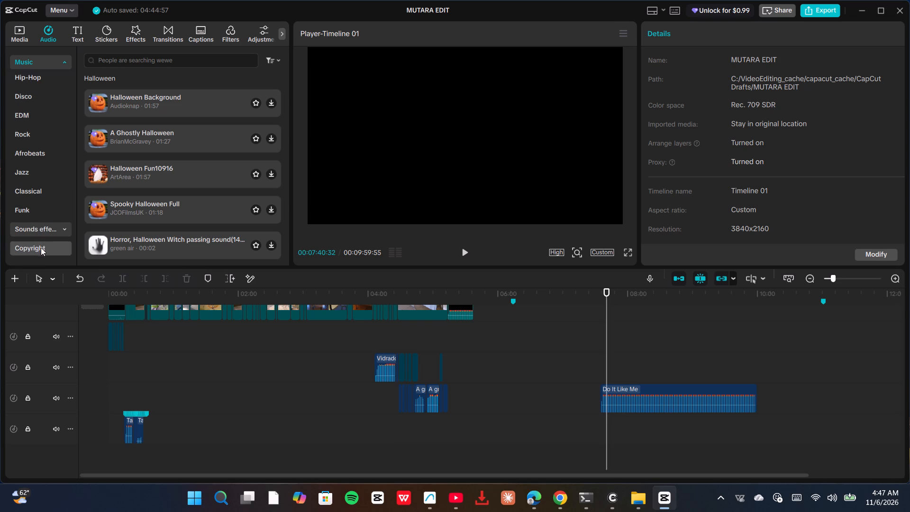
{"action": "left_click", "coordinate": [63, 229]}
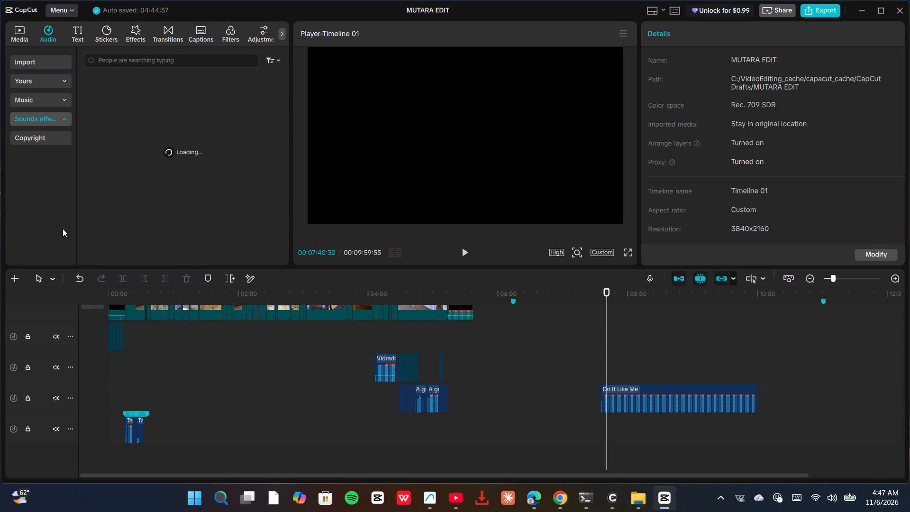
{"action": "left_click", "coordinate": [32, 83]}
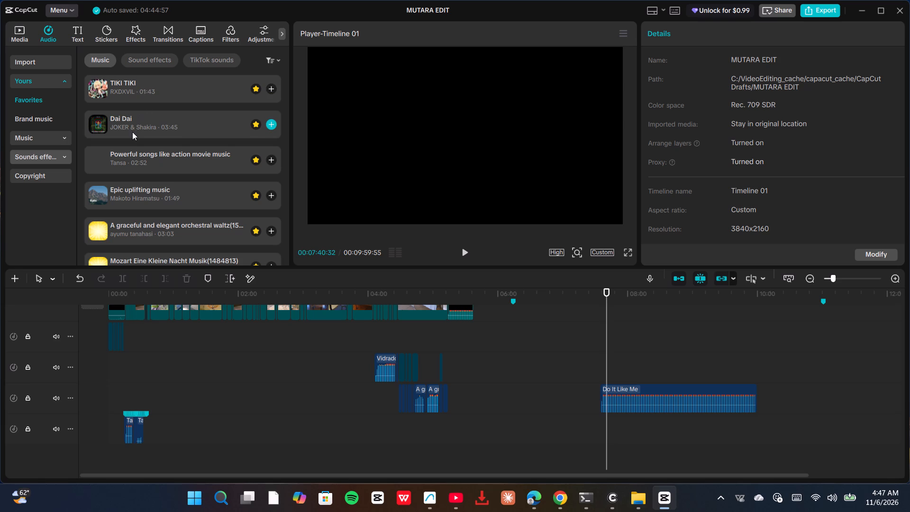
{"action": "left_click", "coordinate": [150, 61]}
Audition the favourite sound effects one after another, from Bass impact through to Sound of scary atmosphere.
{"action": "left_click", "coordinate": [134, 82]}
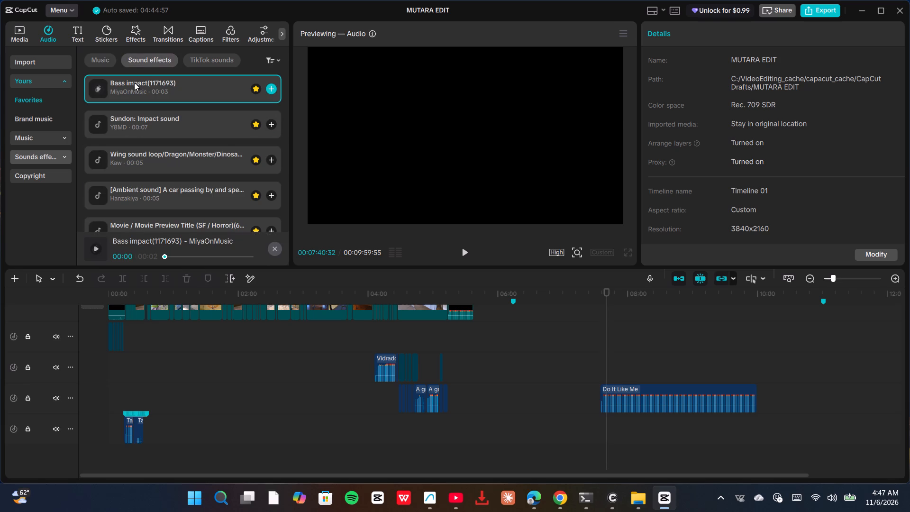
{"action": "left_click", "coordinate": [136, 117]}
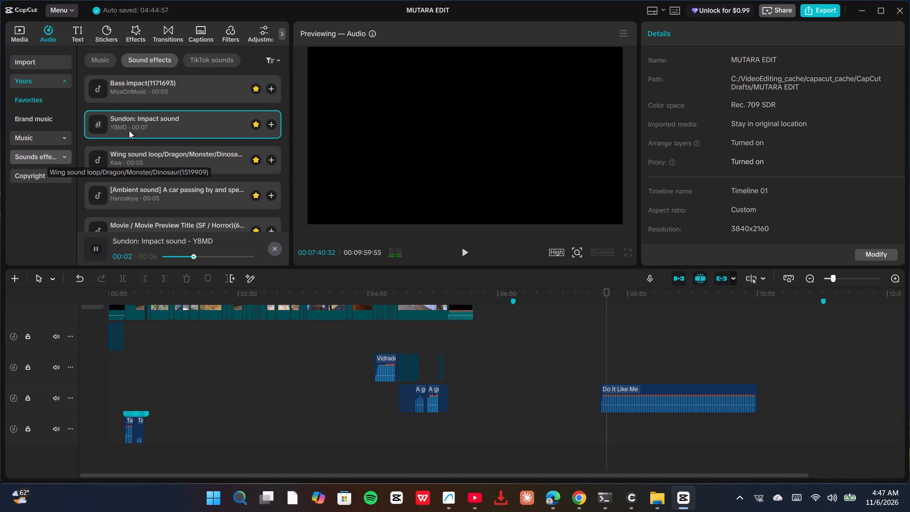
{"action": "left_click", "coordinate": [129, 125]}
{"action": "left_click", "coordinate": [135, 162]}
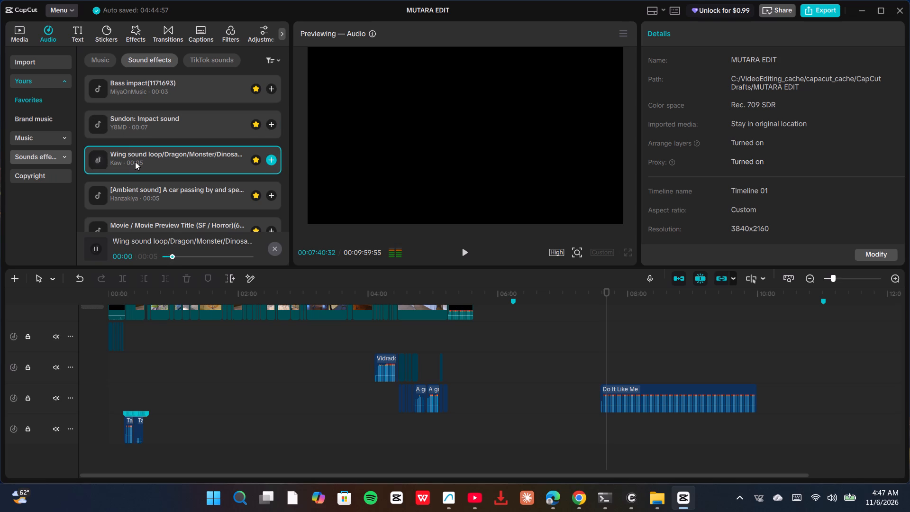
{"action": "left_click", "coordinate": [138, 186]}
{"action": "scroll", "coordinate": [140, 180], "scroll_direction": "down", "scroll_amount": 3}
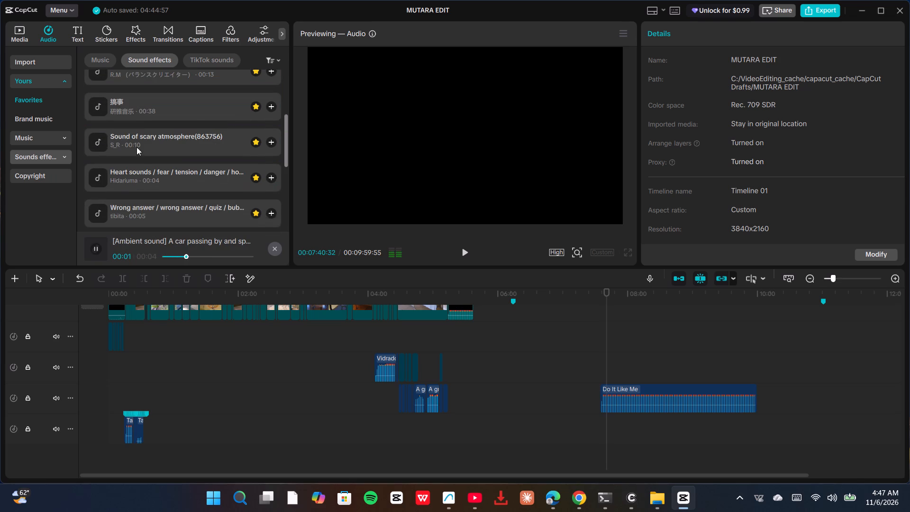
{"action": "scroll", "coordinate": [135, 115], "scroll_direction": "up", "scroll_amount": 2}
{"action": "scroll", "coordinate": [135, 115], "scroll_direction": "down", "scroll_amount": 1}
{"action": "left_click", "coordinate": [135, 115]}
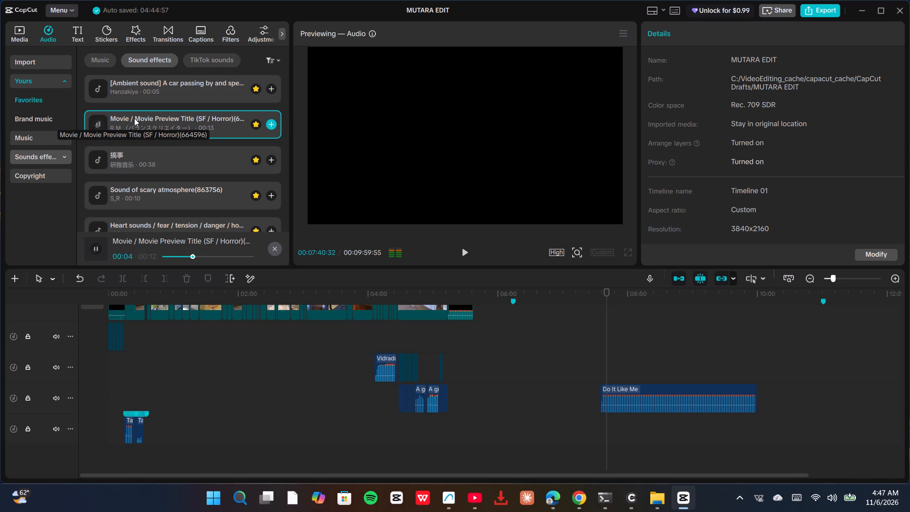
{"action": "left_click", "coordinate": [139, 155]}
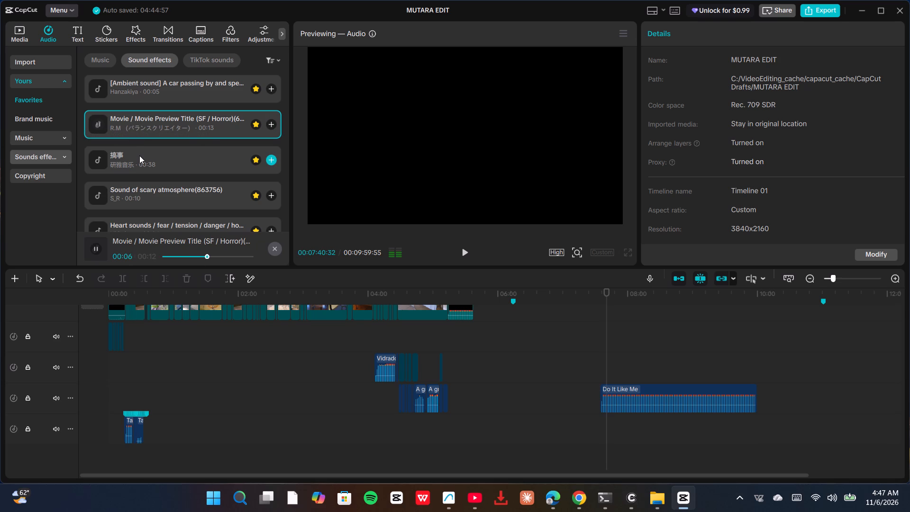
{"action": "left_click", "coordinate": [139, 160]}
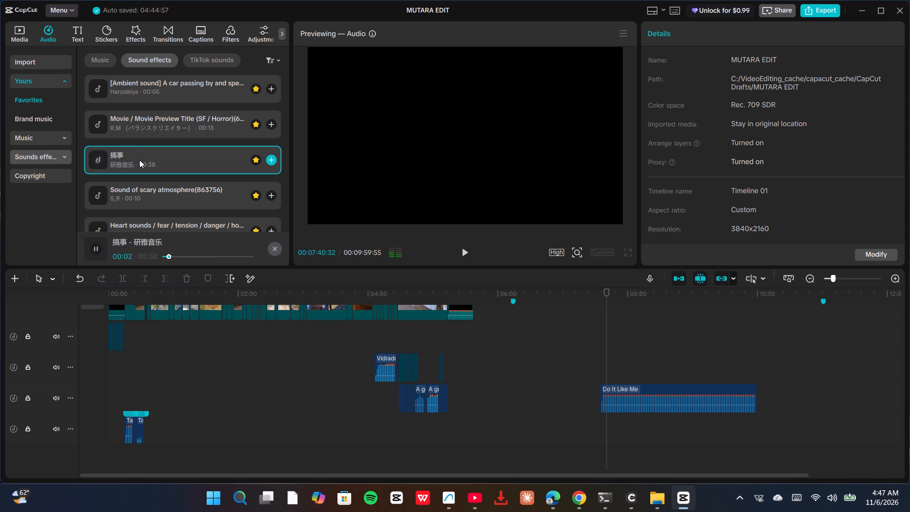
{"action": "left_click", "coordinate": [146, 159]}
{"action": "left_click", "coordinate": [151, 192]}
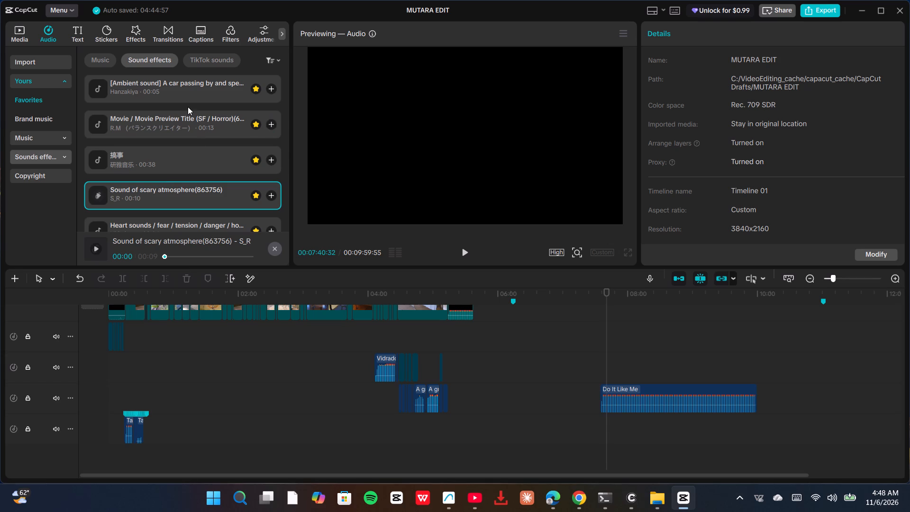
Play a few seconds of the Do It Like Me clip on the timeline from about 00:07:40.
{"action": "left_click", "coordinate": [465, 251]}
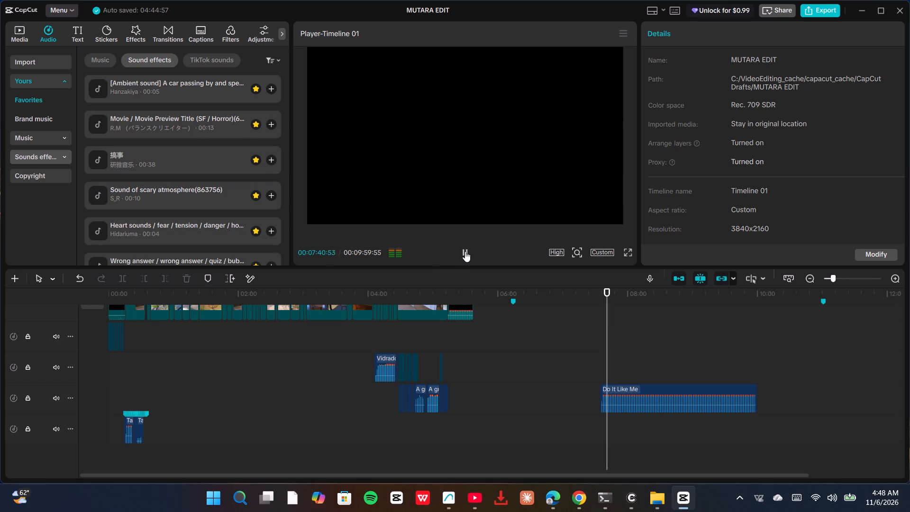
{"action": "left_click", "coordinate": [465, 251]}
{"action": "left_click", "coordinate": [465, 251]}
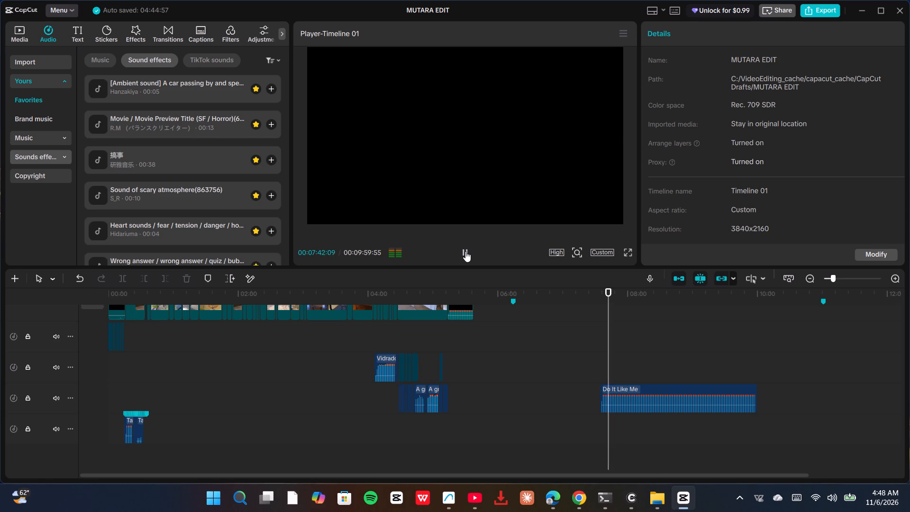
{"action": "left_click", "coordinate": [465, 251]}
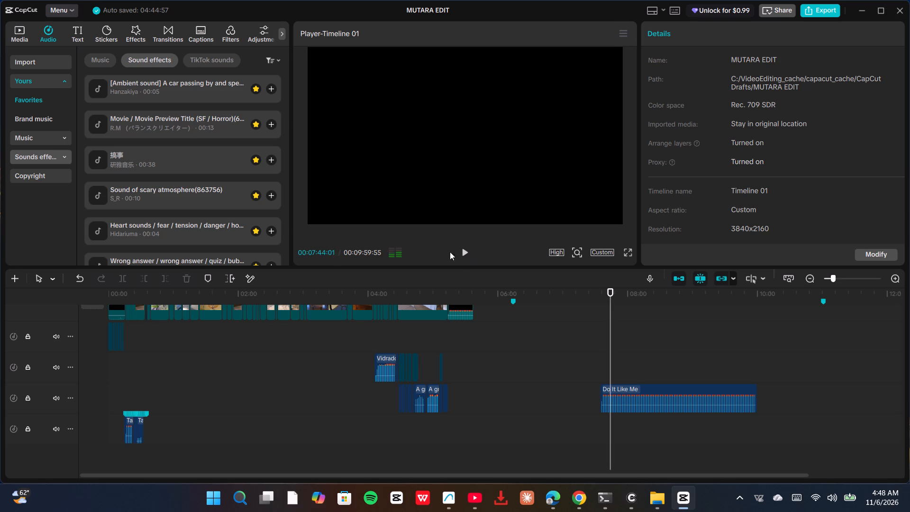
Audition the favourite effects 搞事 and Sound of scary atmosphere again.
{"action": "left_click", "coordinate": [161, 161]}
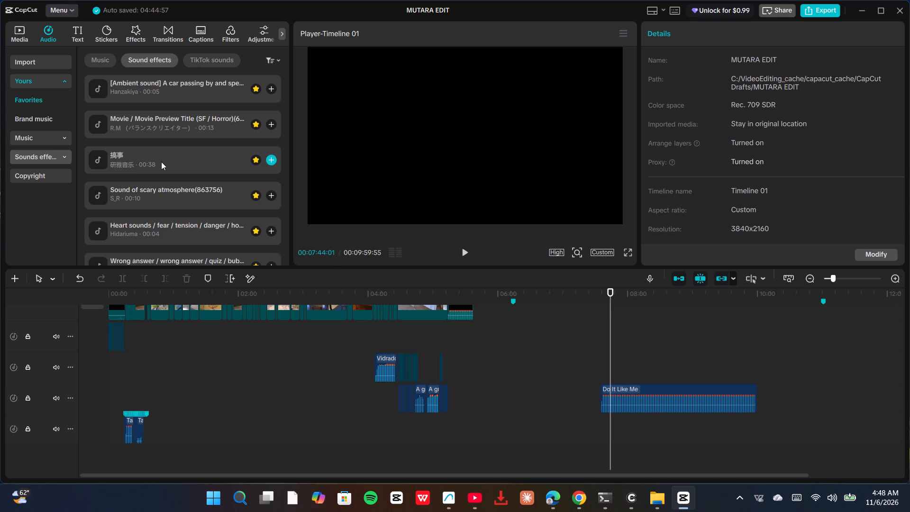
{"action": "left_click", "coordinate": [161, 162]}
{"action": "left_click", "coordinate": [170, 192]}
{"action": "left_click", "coordinate": [176, 161]}
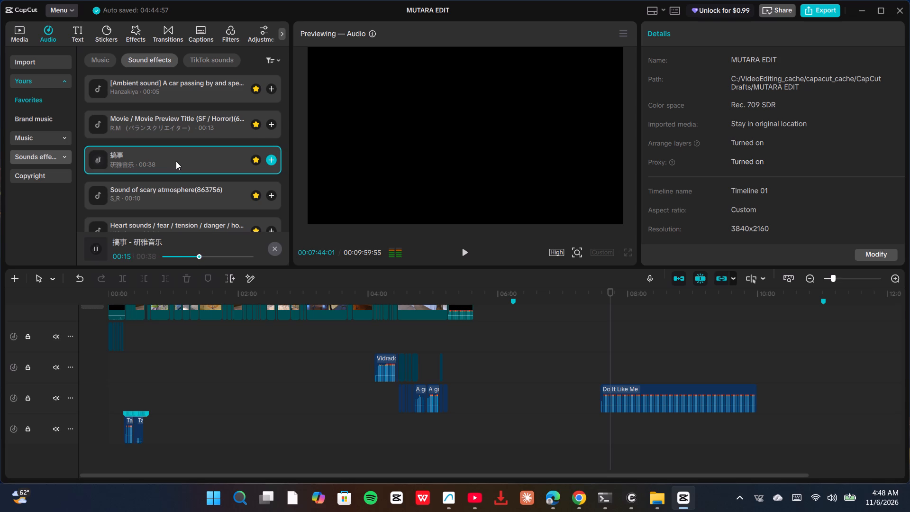
{"action": "left_click", "coordinate": [169, 198]}
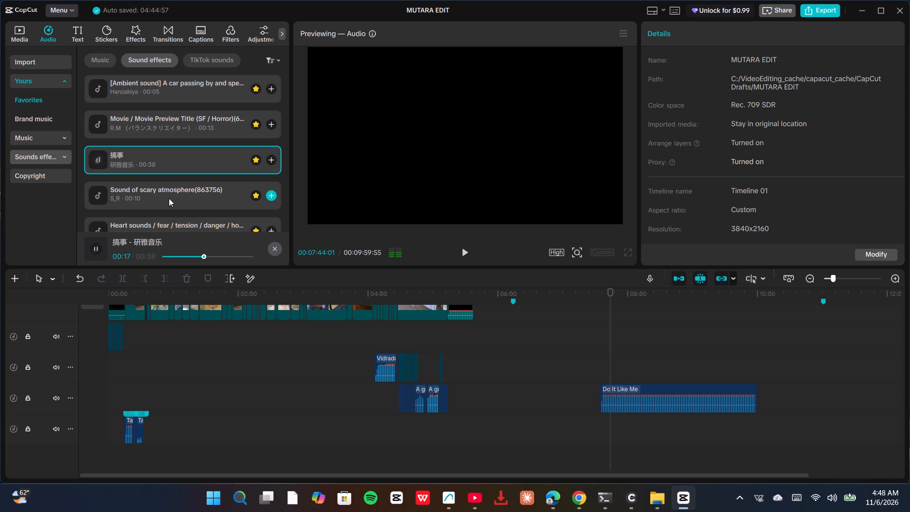
Audition the Heart sounds and Wrong answer effects, and compare Shoe Swoosh Cinematic with the Scene change effect.
{"action": "scroll", "coordinate": [169, 198], "scroll_direction": "down", "scroll_amount": 2}
{"action": "left_click", "coordinate": [149, 128]}
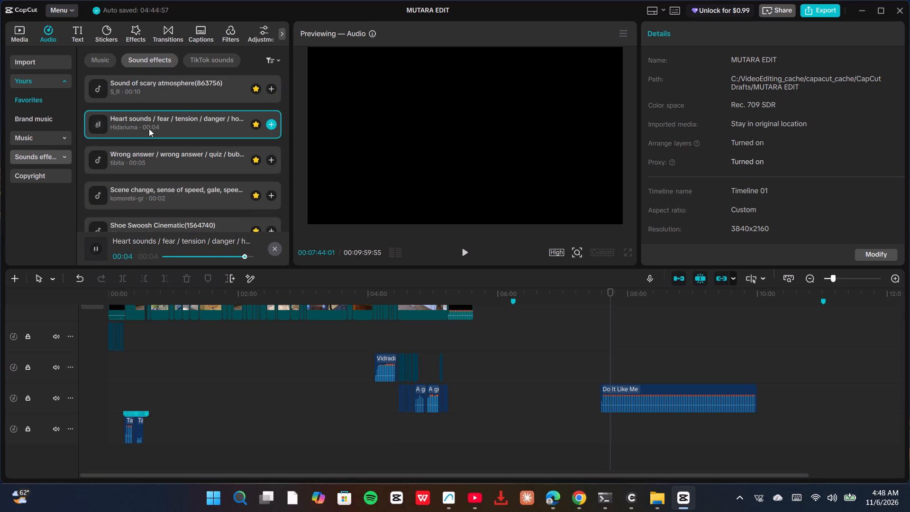
{"action": "left_click", "coordinate": [157, 161]}
{"action": "left_click", "coordinate": [160, 188]}
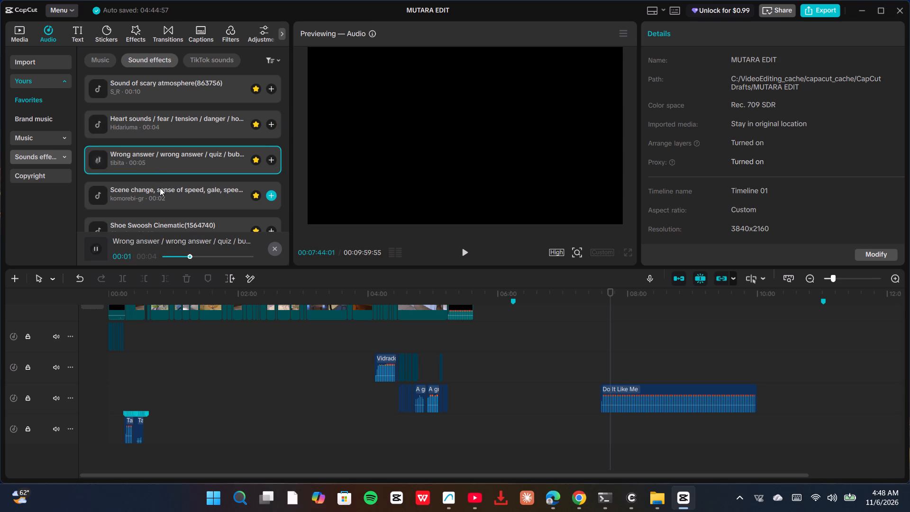
{"action": "scroll", "coordinate": [160, 188], "scroll_direction": "down", "scroll_amount": 1}
{"action": "left_click", "coordinate": [161, 174]}
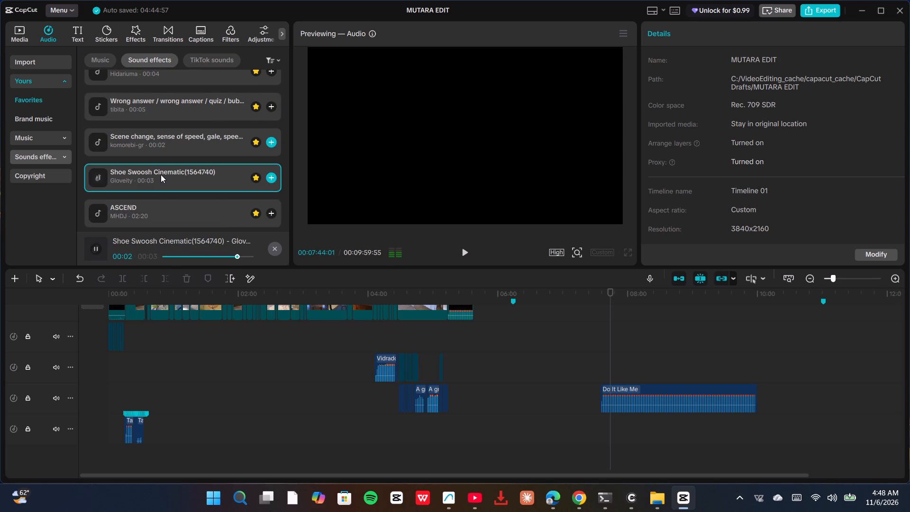
{"action": "left_click", "coordinate": [157, 147]}
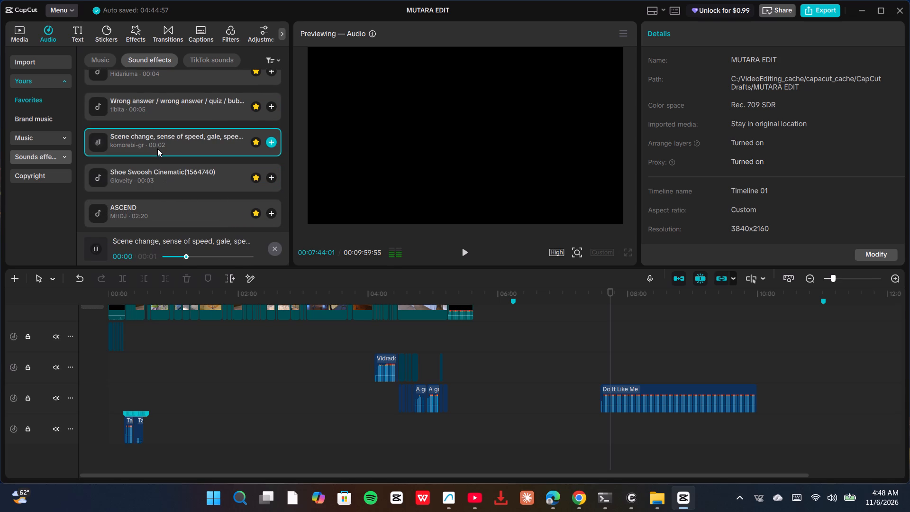
{"action": "left_click", "coordinate": [155, 175]}
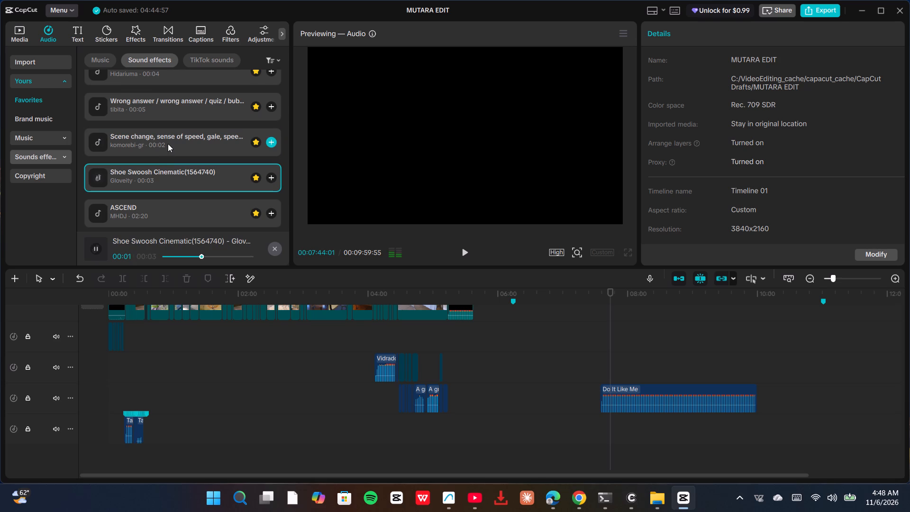
{"action": "left_click", "coordinate": [168, 144]}
{"action": "left_click", "coordinate": [168, 176]}
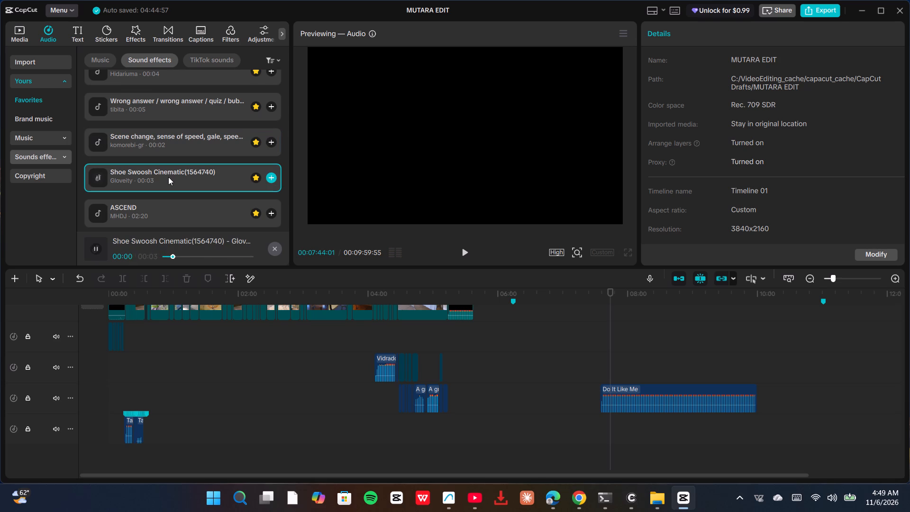
{"action": "left_click", "coordinate": [166, 148]}
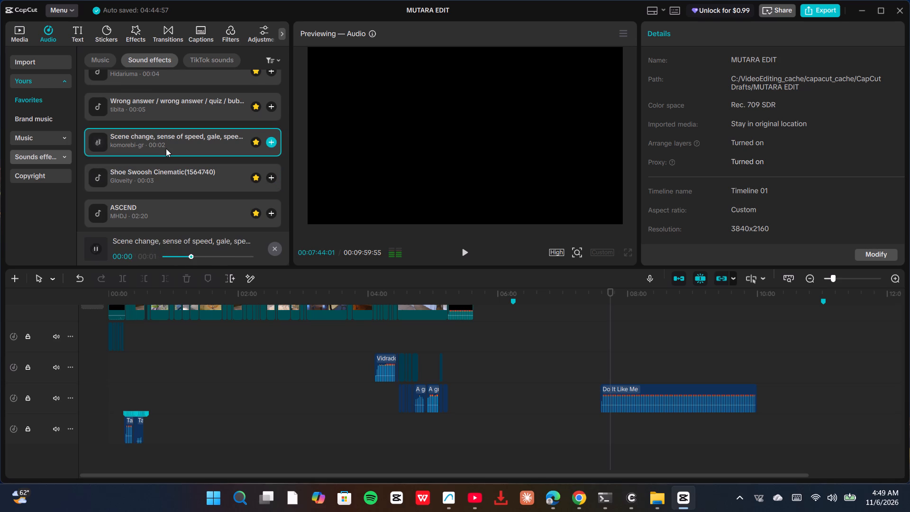
Audition the favourite sound effects one after another, from ASCEND through the siren and jingle effects to Kirarin glitter star Glocken 5.
{"action": "left_click", "coordinate": [161, 208]}
{"action": "scroll", "coordinate": [169, 187], "scroll_direction": "down", "scroll_amount": 2}
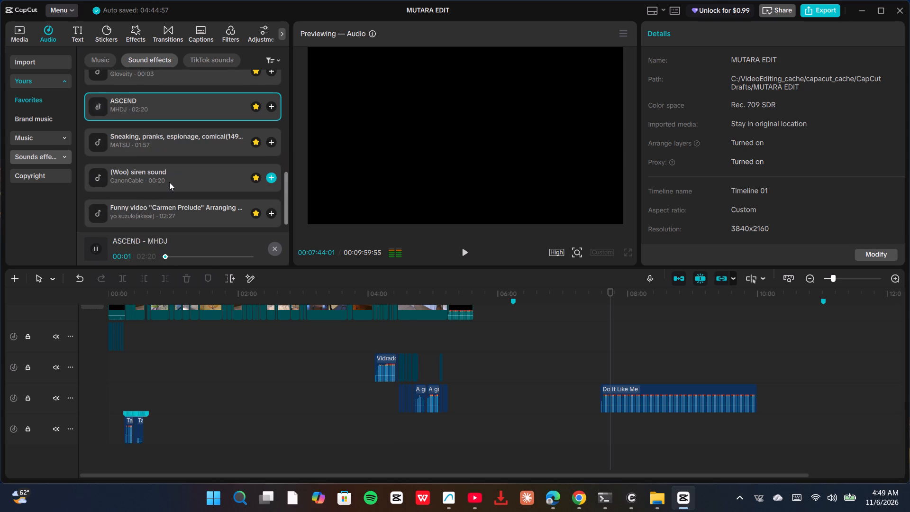
{"action": "left_click", "coordinate": [151, 139]}
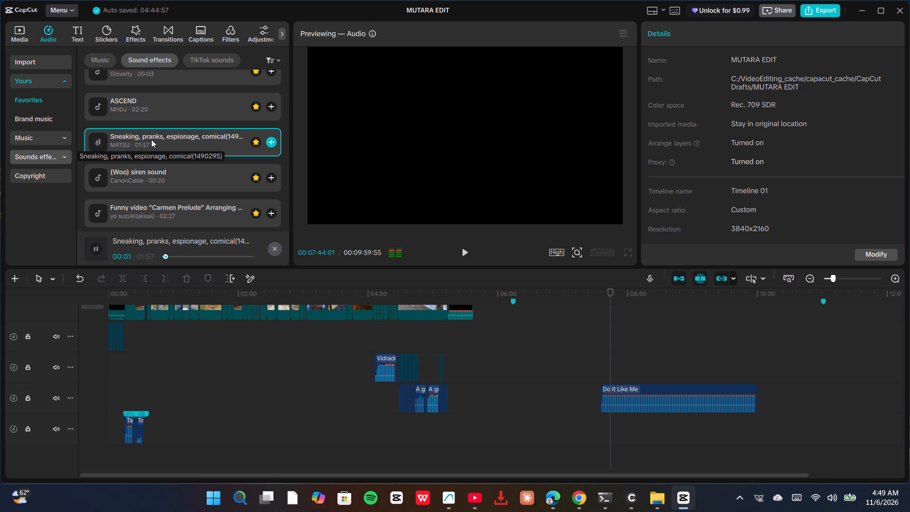
{"action": "left_click", "coordinate": [153, 177]}
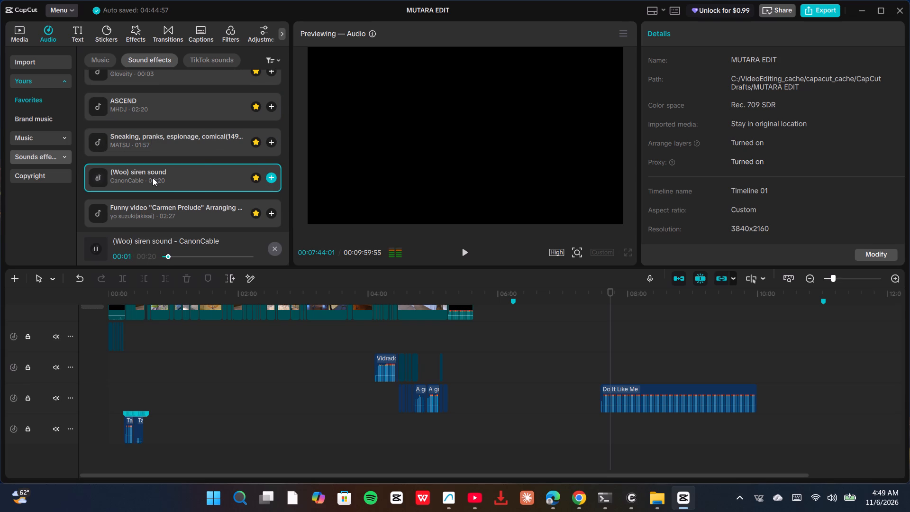
{"action": "scroll", "coordinate": [153, 178], "scroll_direction": "down", "scroll_amount": 1}
{"action": "left_click", "coordinate": [151, 162]}
{"action": "left_click", "coordinate": [161, 133]}
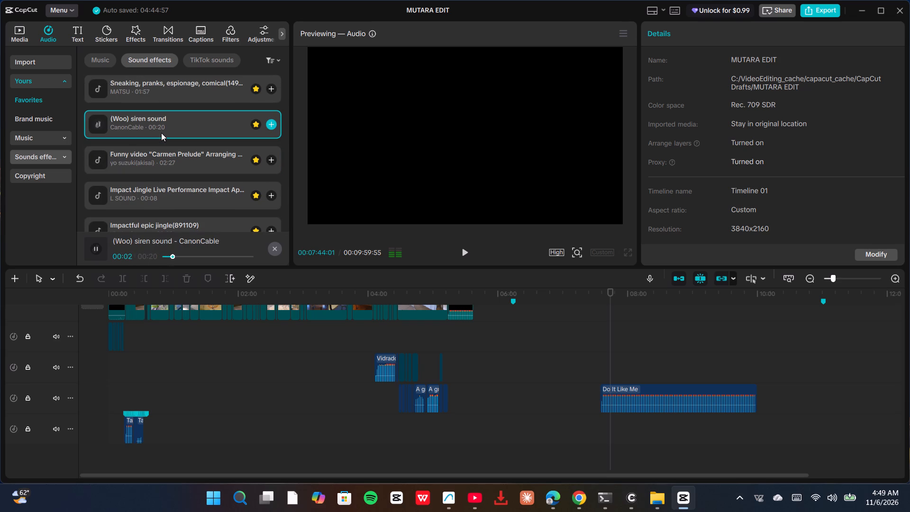
{"action": "left_click", "coordinate": [156, 160]}
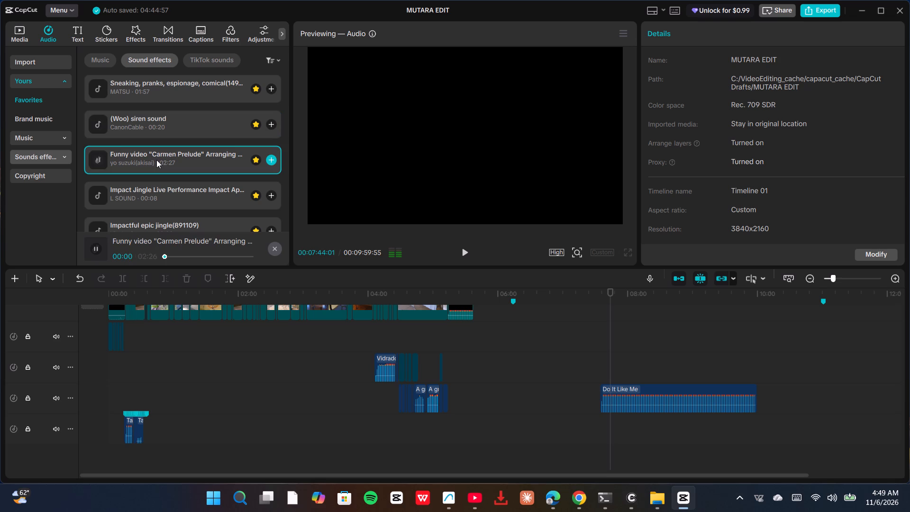
{"action": "left_click", "coordinate": [151, 190]}
{"action": "scroll", "coordinate": [151, 190], "scroll_direction": "down", "scroll_amount": 1}
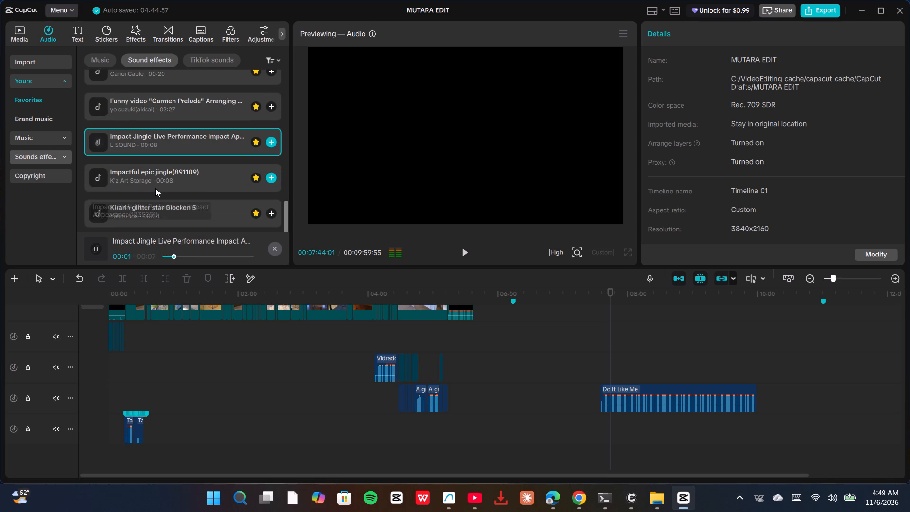
{"action": "left_click", "coordinate": [156, 181]}
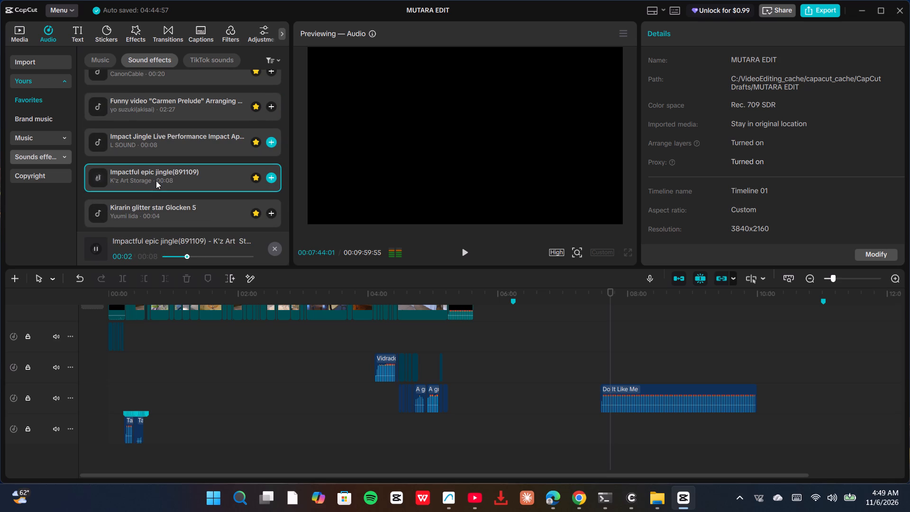
{"action": "left_click", "coordinate": [160, 207]}
Audition the PC typing keyboard Kacha effect several times and compare it with the realistic keyboard typing effect by Rapid Fire.
{"action": "scroll", "coordinate": [160, 205], "scroll_direction": "down", "scroll_amount": 2}
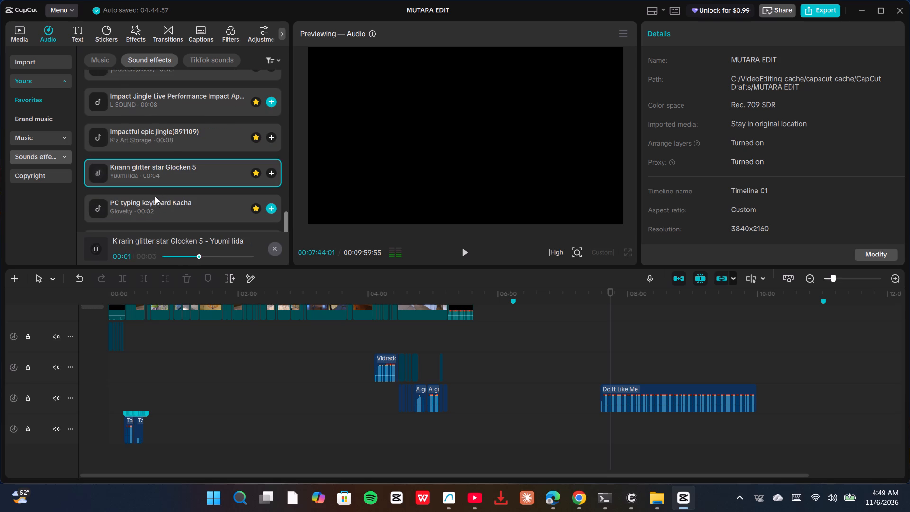
{"action": "left_click", "coordinate": [154, 202]}
{"action": "scroll", "coordinate": [154, 202], "scroll_direction": "down", "scroll_amount": 1}
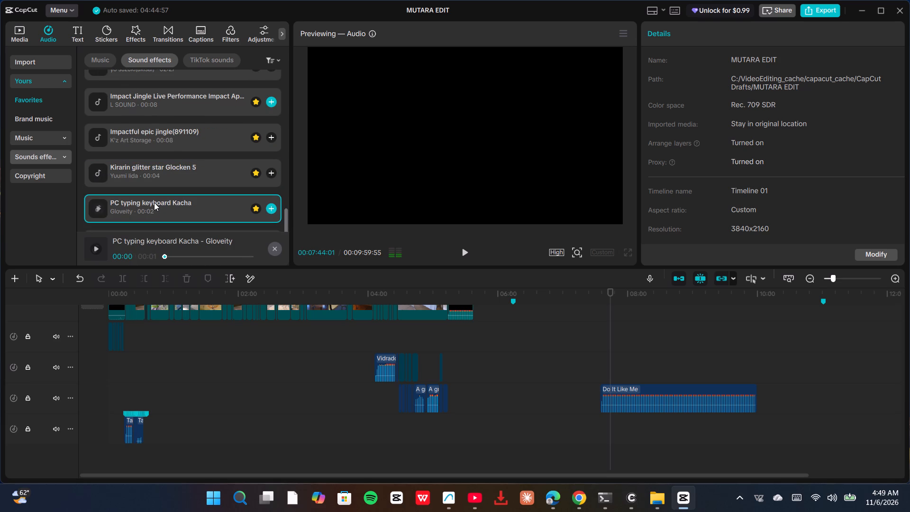
{"action": "left_click", "coordinate": [158, 202]}
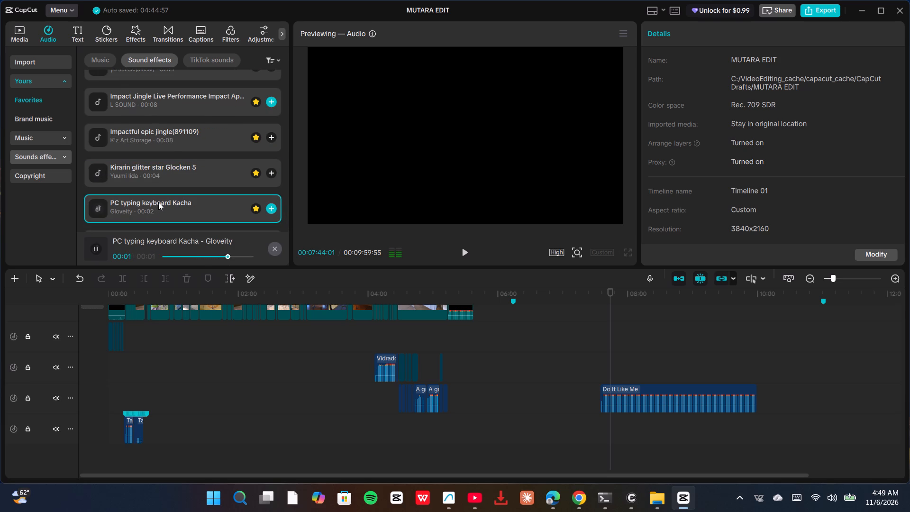
{"action": "left_click", "coordinate": [158, 202]}
{"action": "scroll", "coordinate": [158, 202], "scroll_direction": "down", "scroll_amount": 2}
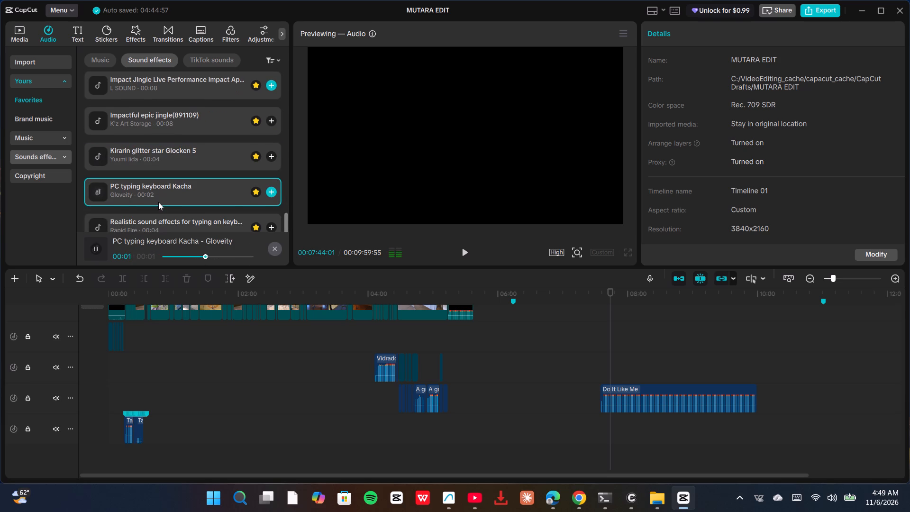
{"action": "left_click", "coordinate": [159, 196]}
{"action": "left_click", "coordinate": [164, 220]}
{"action": "scroll", "coordinate": [164, 214], "scroll_direction": "down", "scroll_amount": 3}
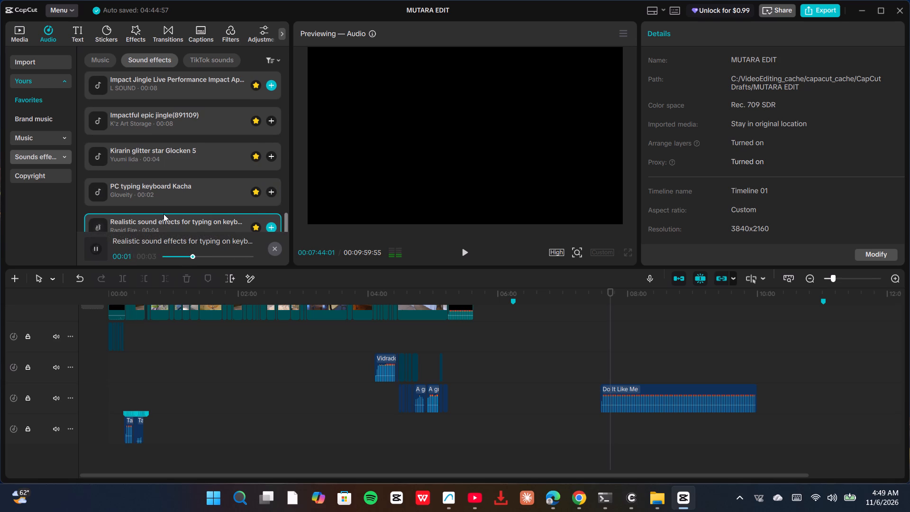
{"action": "scroll", "coordinate": [161, 206], "scroll_direction": "down", "scroll_amount": 3}
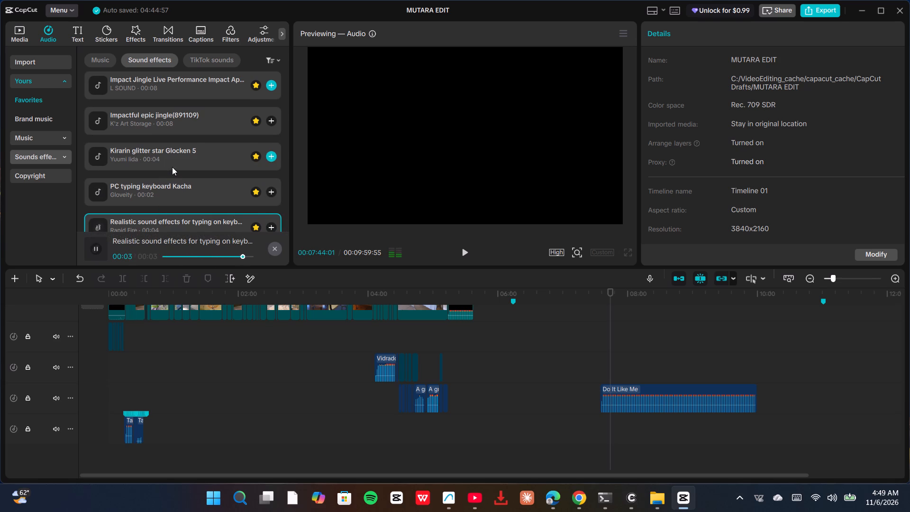